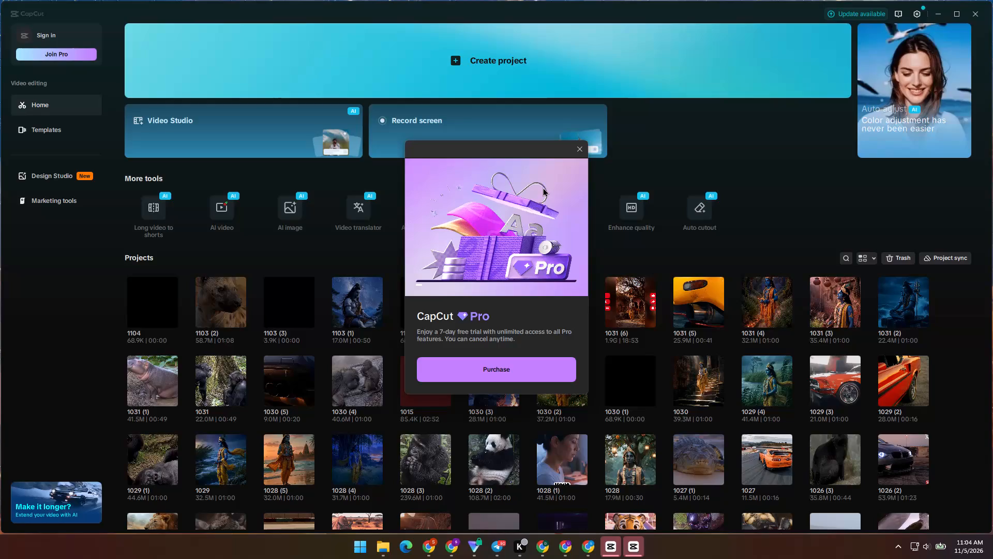
Dismiss the CapCut Pro free-trial offer.
left_click(577, 148)
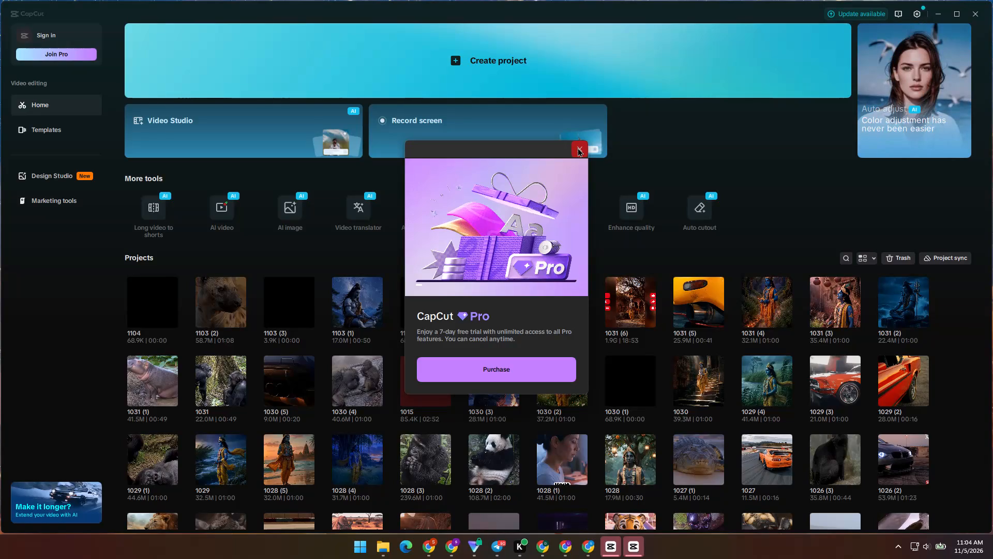
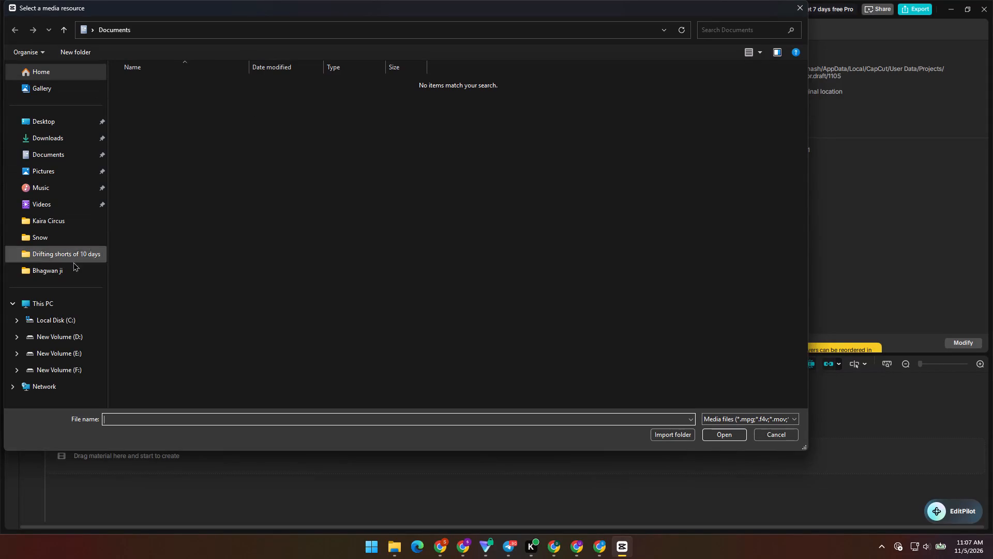
Import all ten video files from the Bhagwan ji folder on New Volume (E:) into the project's media.
left_click(56, 375)
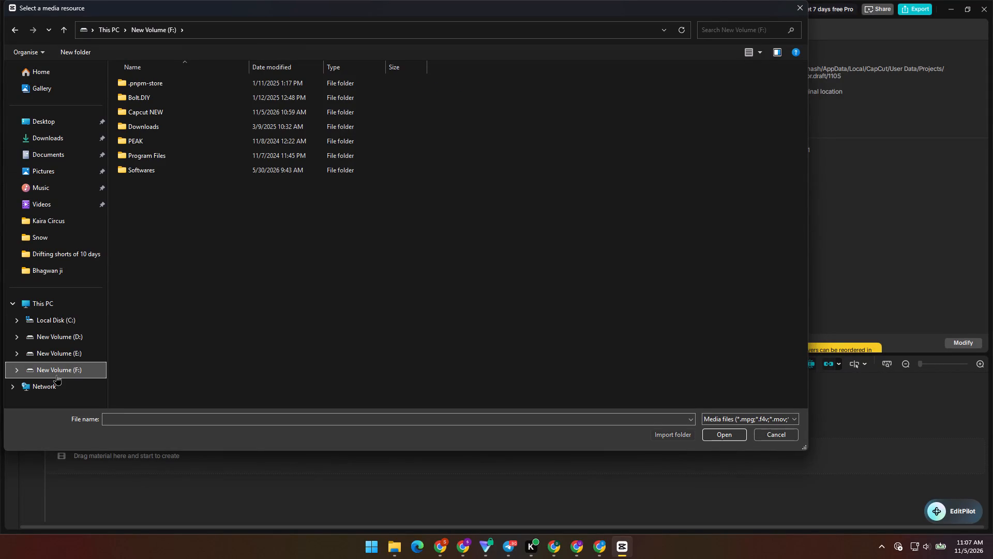
double_click(144, 113)
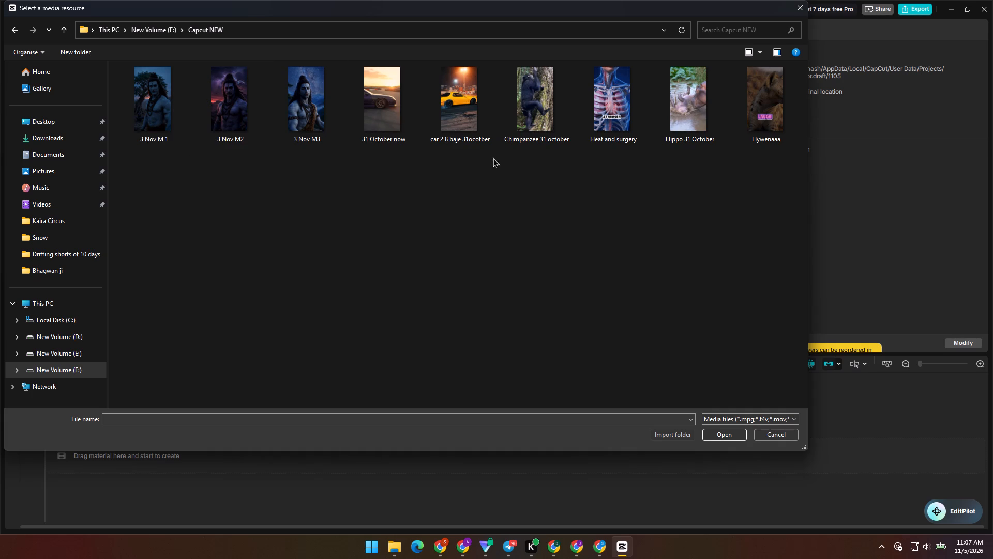
left_click(62, 357)
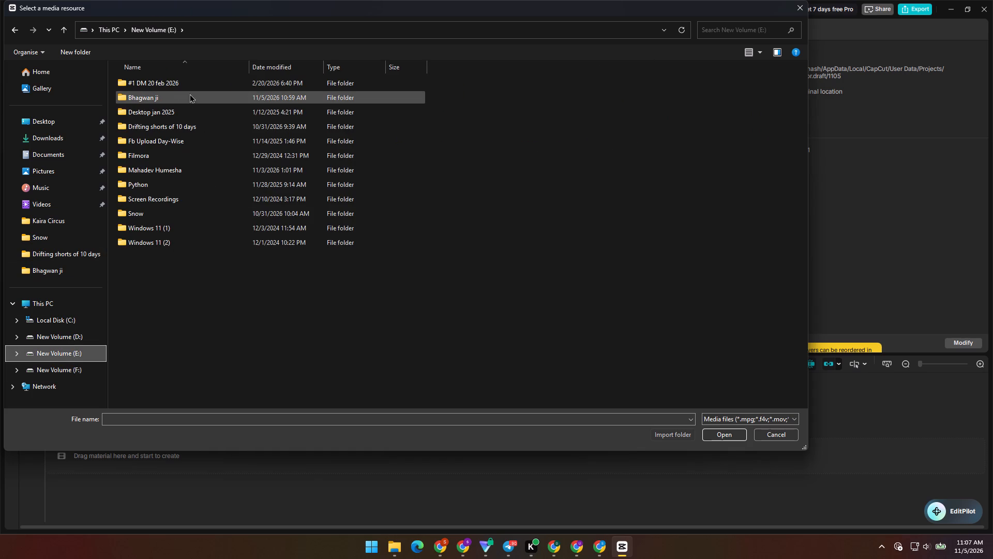
double_click(188, 98)
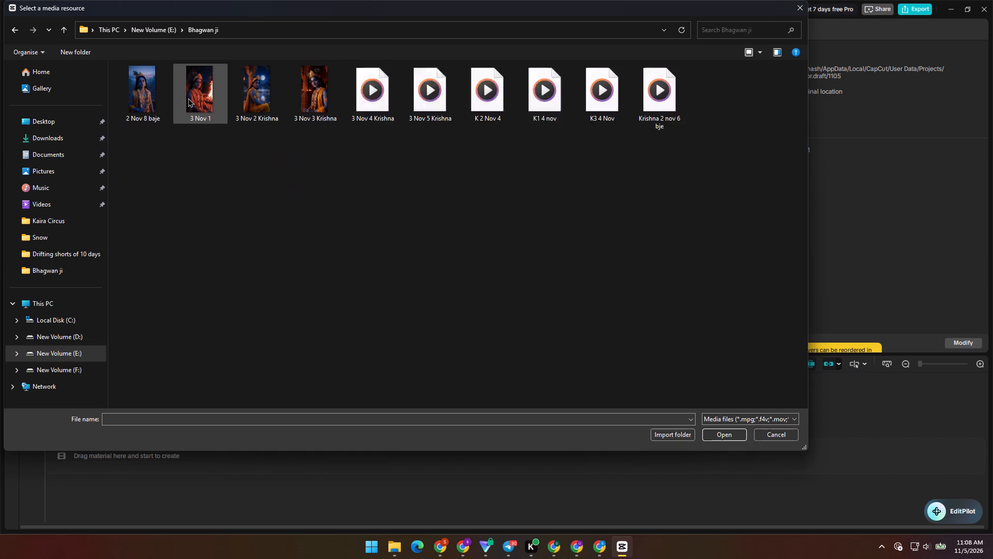
left_click(197, 180)
key("ctrl+a")
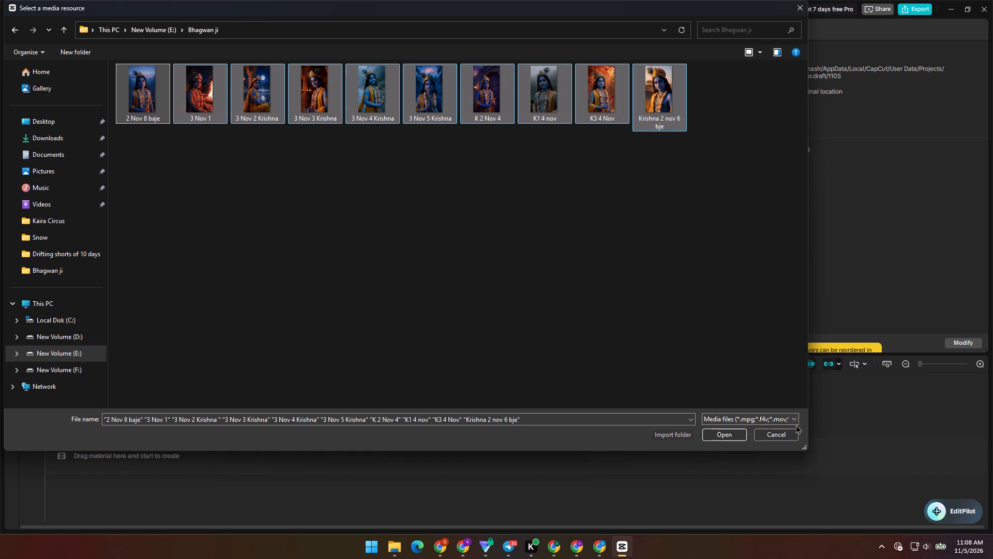
left_click(715, 436)
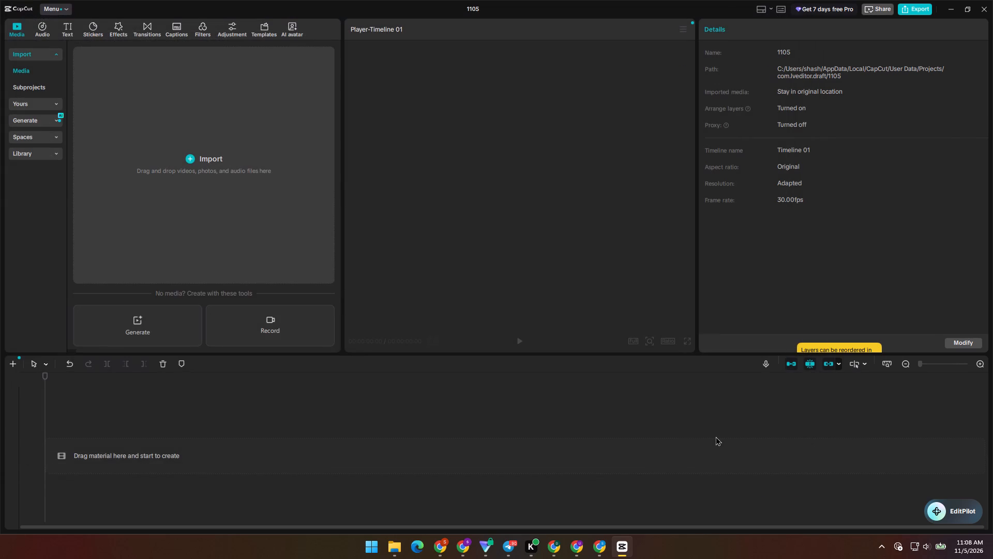
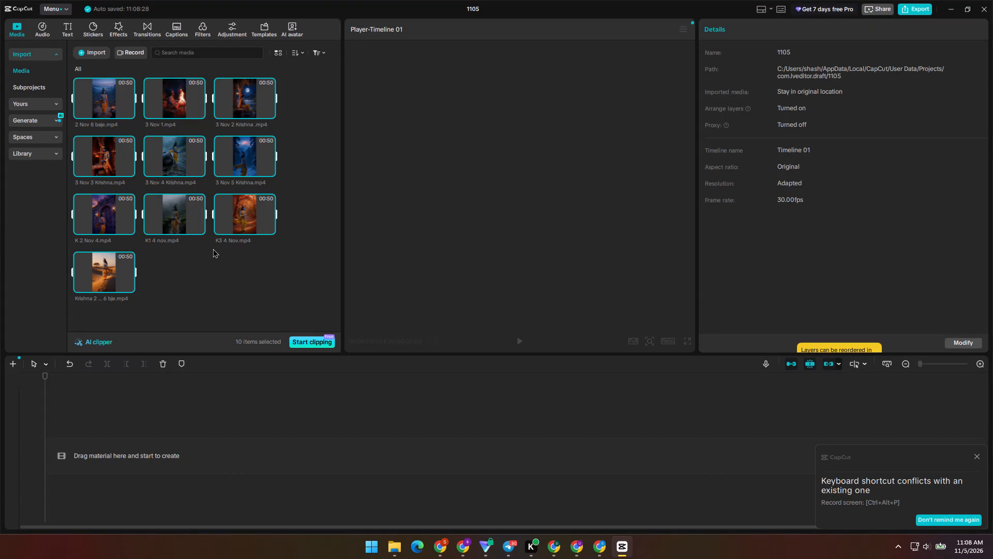
Place all ten imported Krishna clips on the main timeline track from 00:00 and dismiss the shortcut-conflict notification.
left_click_drag(252, 204, 239, 263)
left_click_drag(239, 263, 115, 461)
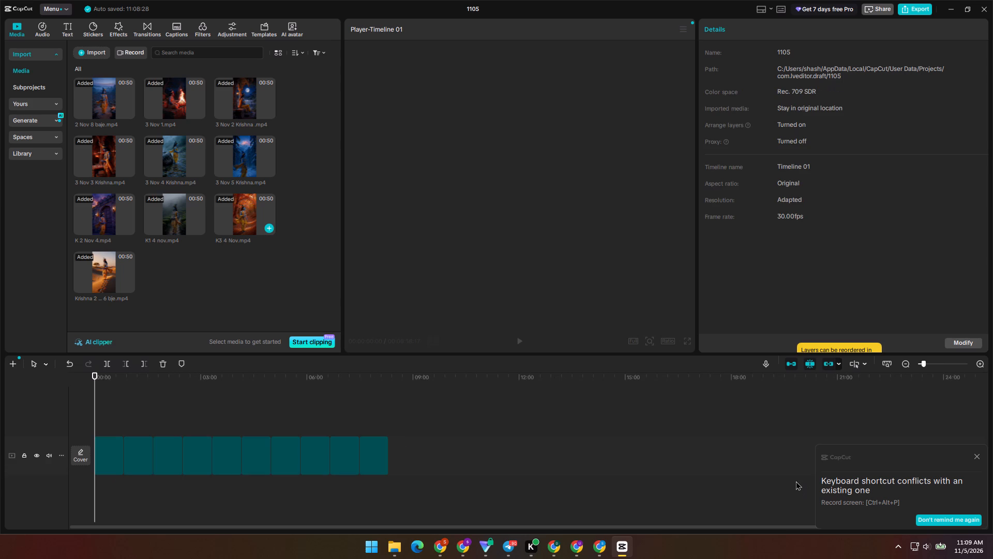
left_click(976, 455)
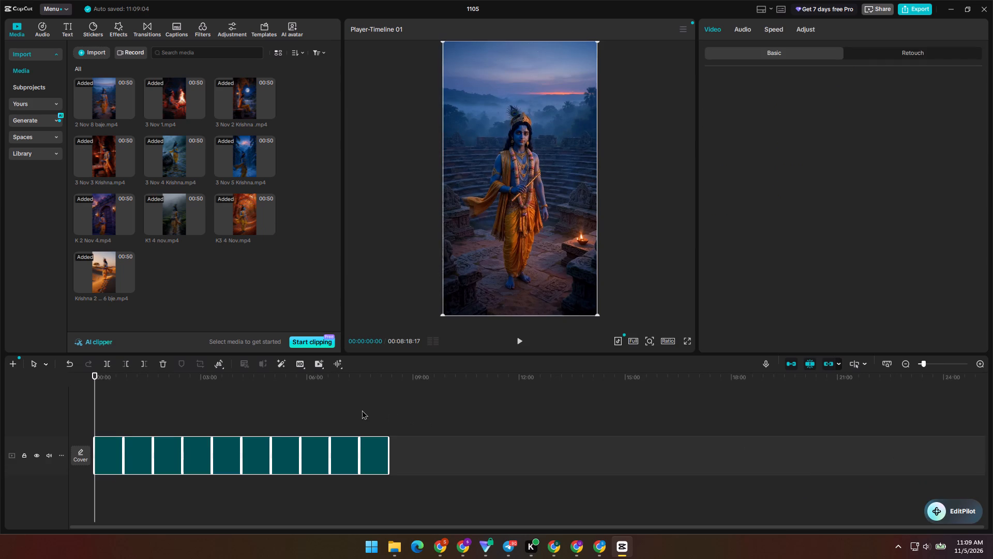
scroll(246, 419, "up", 5, "ctrl")
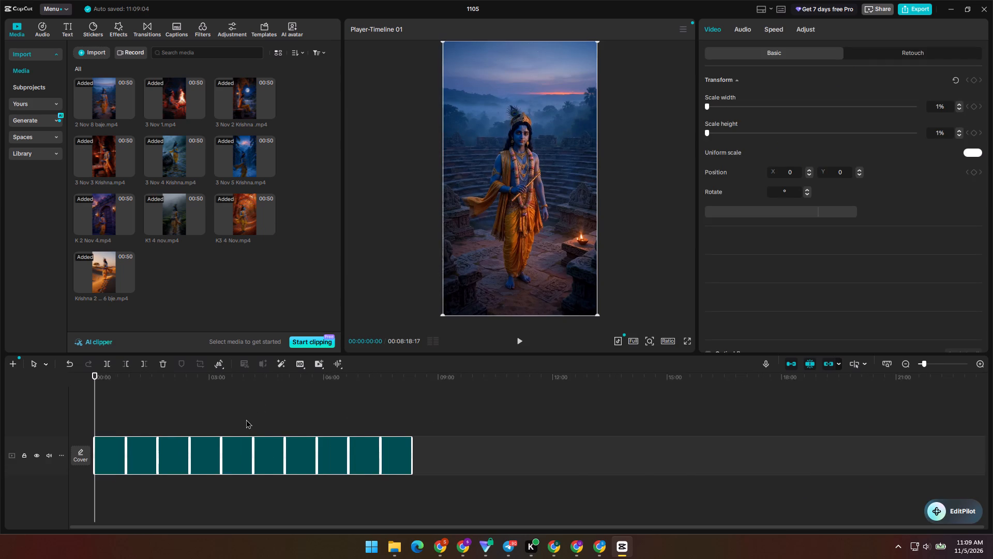
scroll(246, 419, "up", 6)
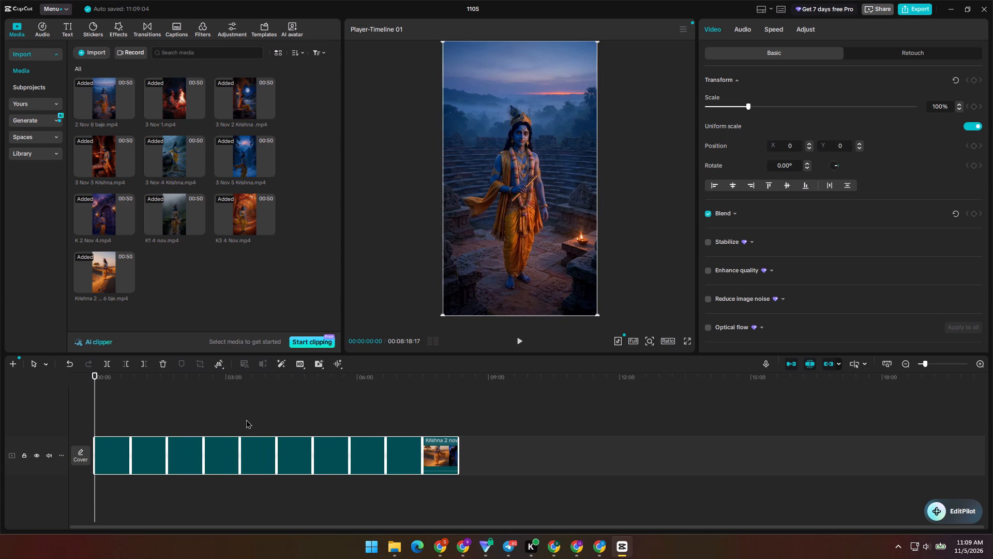
scroll(240, 423, "up", 6, "ctrl")
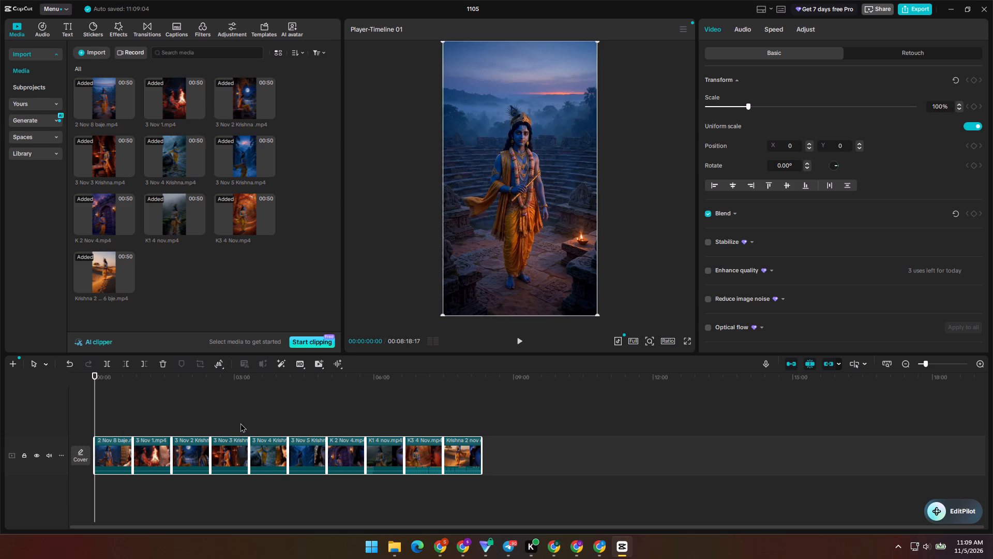
scroll(239, 424, "up", 12, "ctrl")
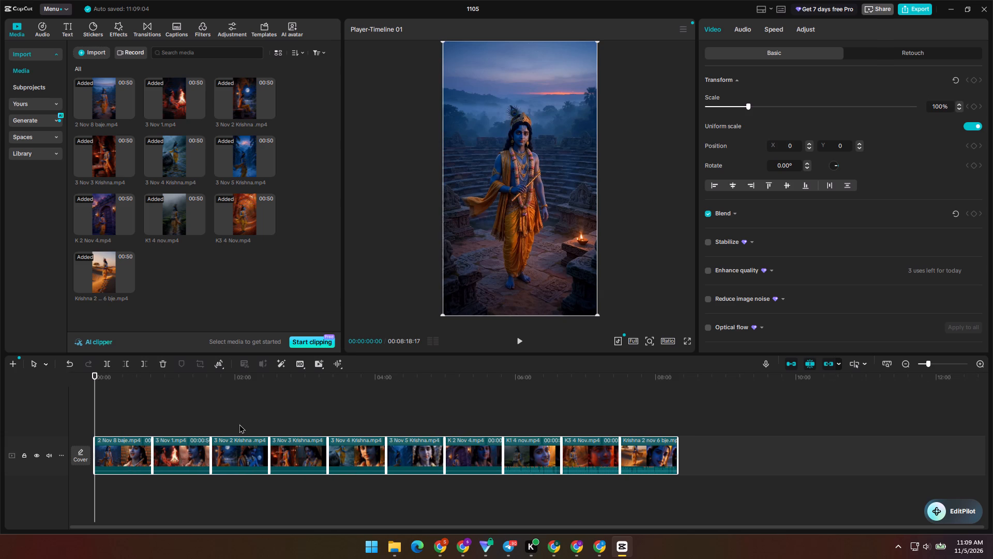
scroll(241, 424, "up", 6, "ctrl")
Import all five krishna_falls clips from the K1 New folder in Downloads into the project's media.
left_click(97, 50)
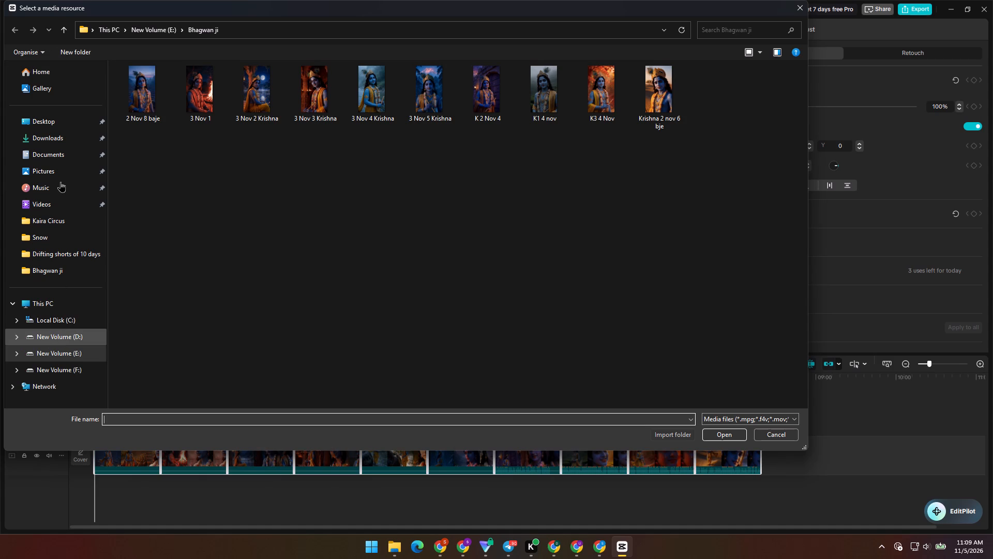
left_click(62, 135)
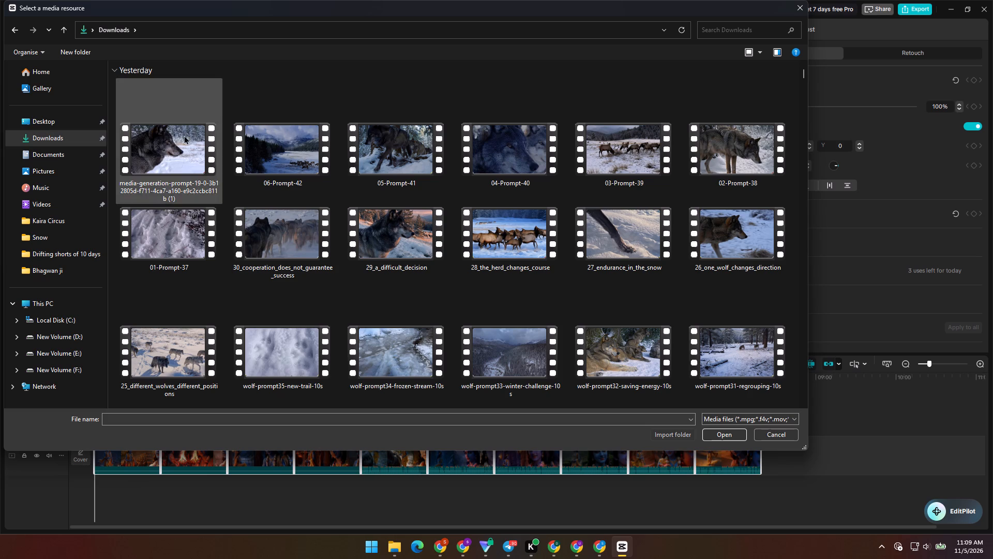
scroll(248, 170, "down", 4)
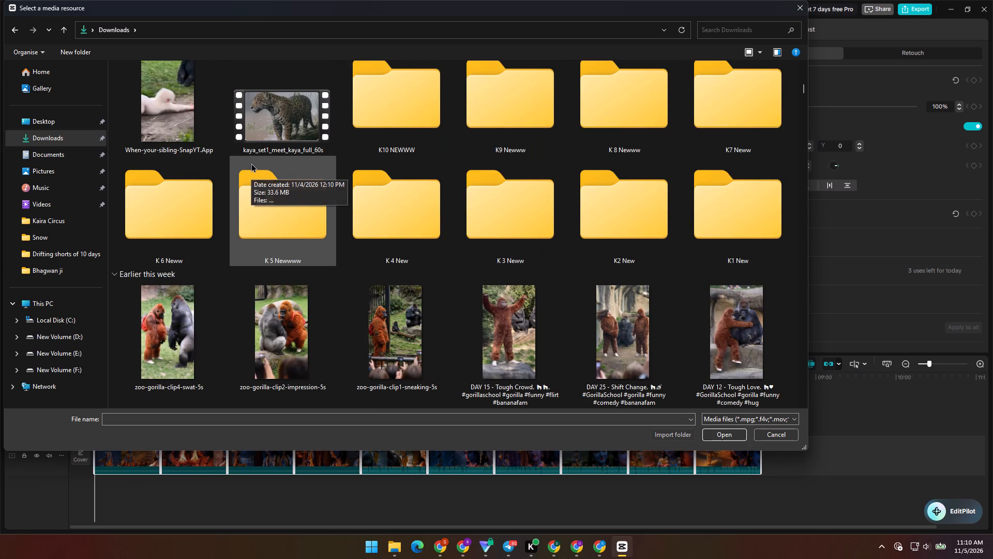
scroll(251, 163, "up", 1)
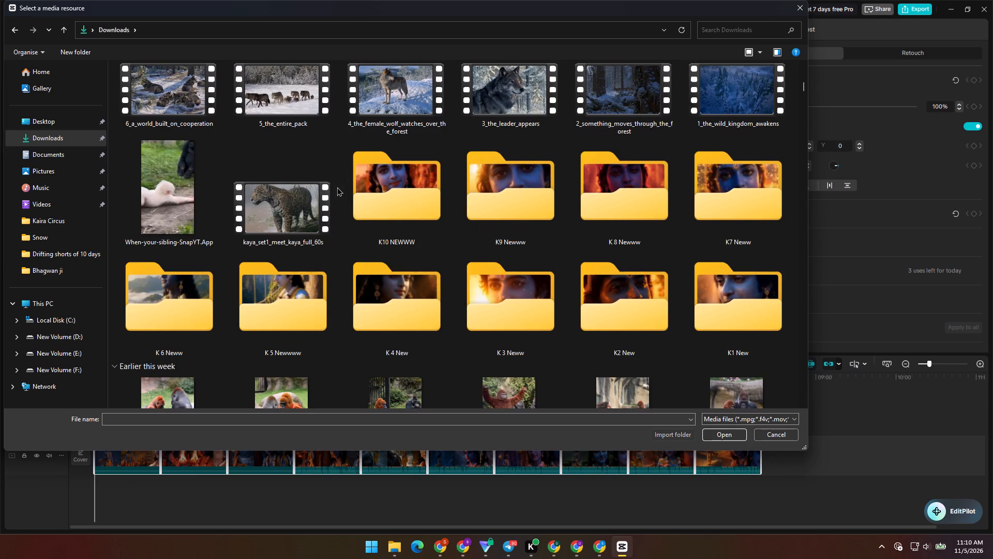
double_click(749, 317)
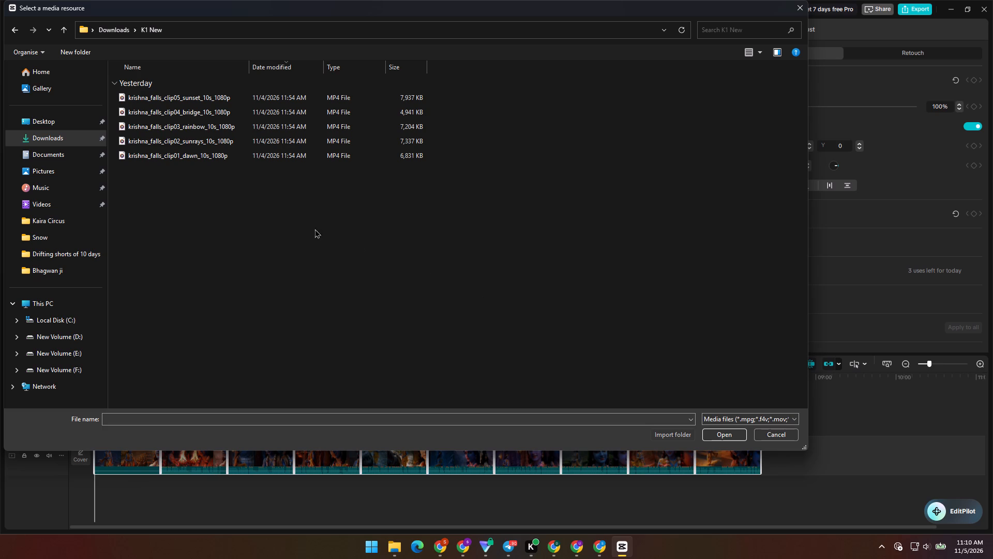
left_click(266, 208)
key("ctrl+a")
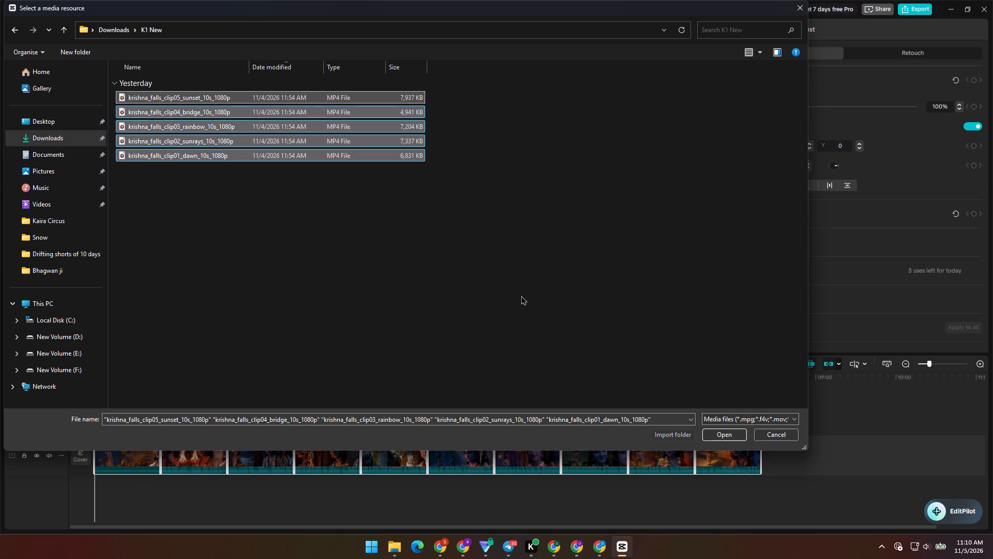
left_click(727, 433)
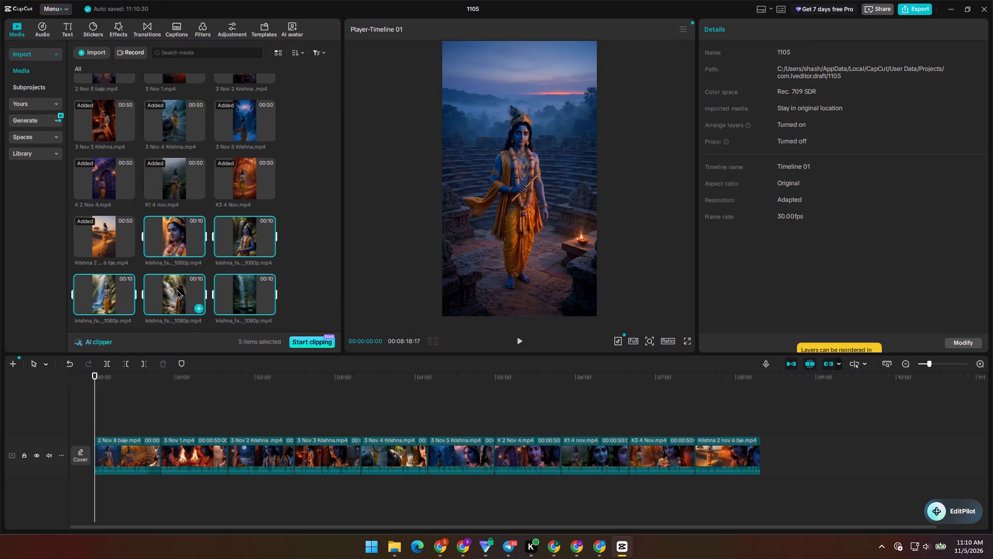
Insert the five krishna_falls clips at the start of the main track, ahead of the 2 Nov 8 baje clip.
left_click_drag(181, 285, 76, 443)
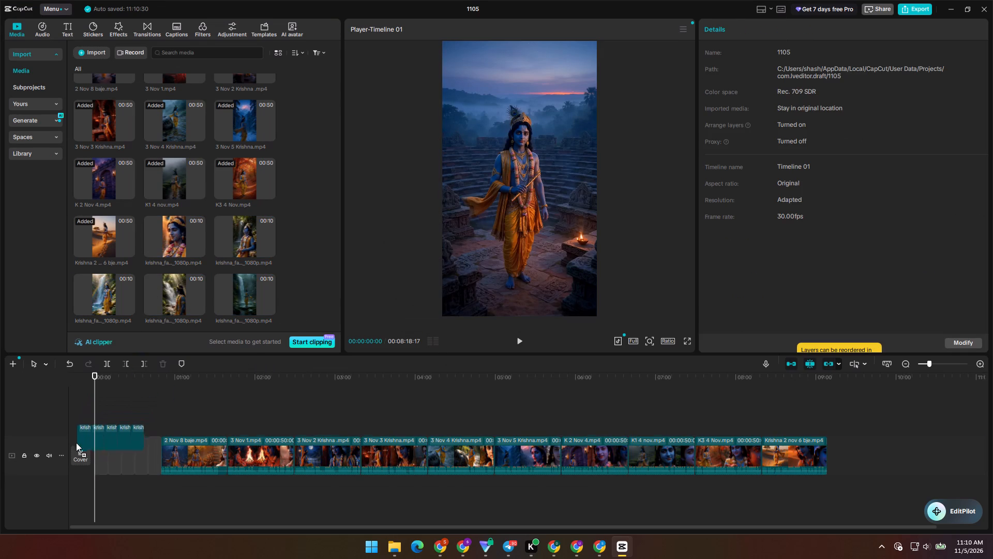
left_click_drag(76, 443, 78, 461)
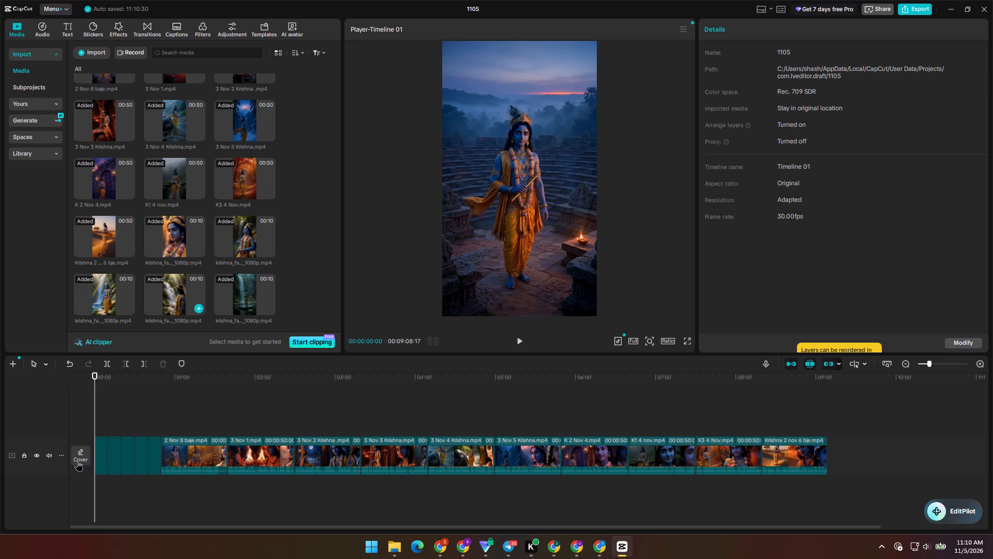
Move the krishna_falls_clip01_dawn clip to the very beginning of the main track, ahead of the clip05 sunset clip.
scroll(118, 407, "up", 4, "ctrl")
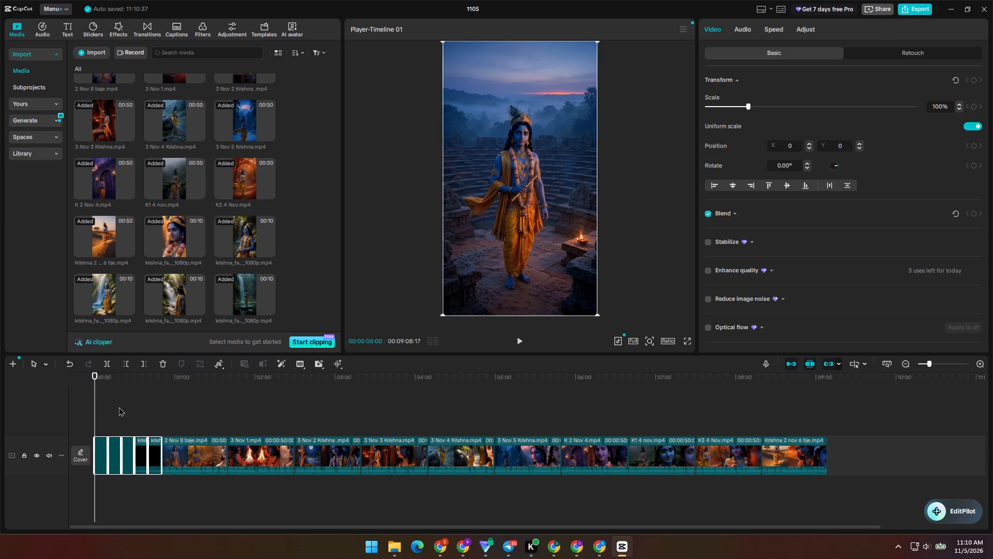
scroll(118, 407, "up", 12, "ctrl")
scroll(118, 407, "up", 14, "ctrl")
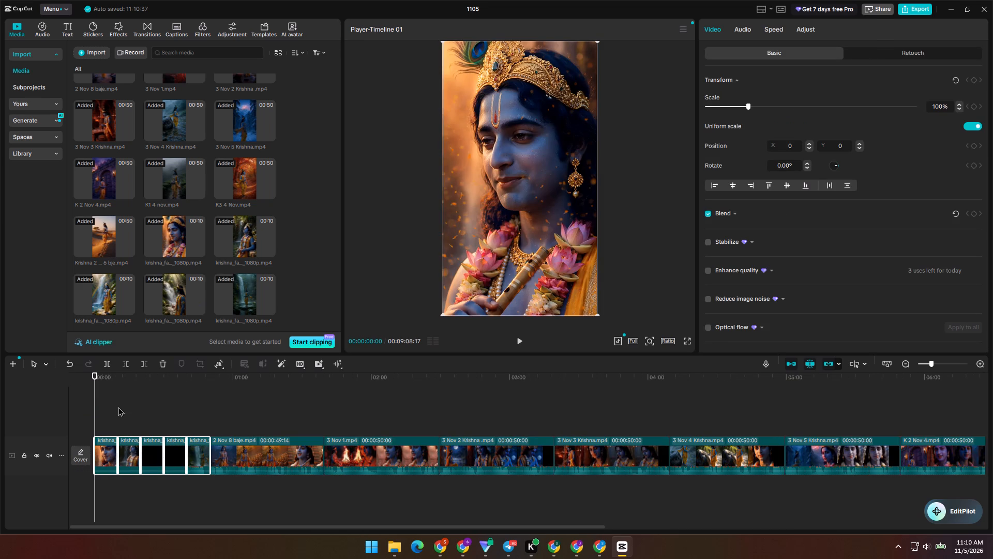
scroll(118, 407, "up", 4, "ctrl")
scroll(118, 407, "up", 18, "ctrl")
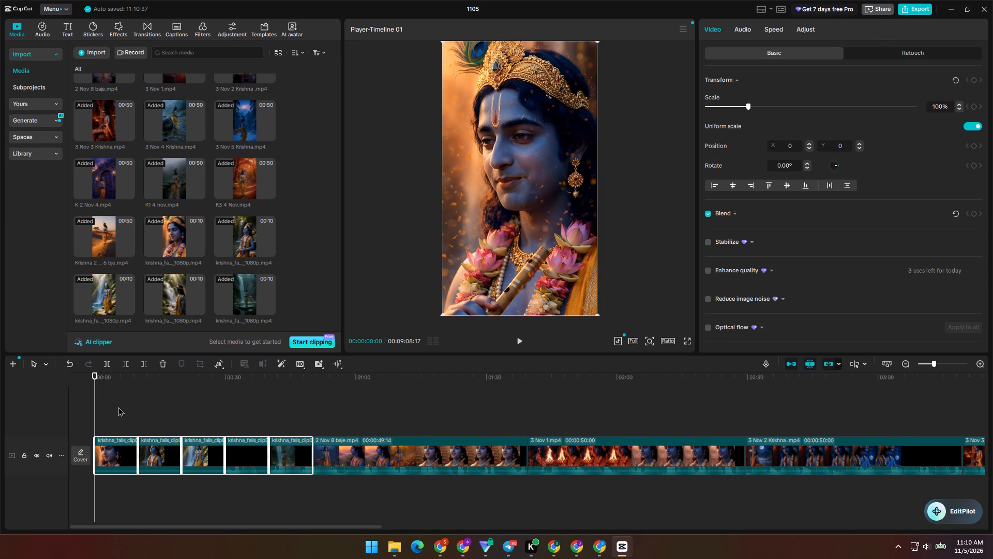
scroll(118, 407, "up", 5, "ctrl")
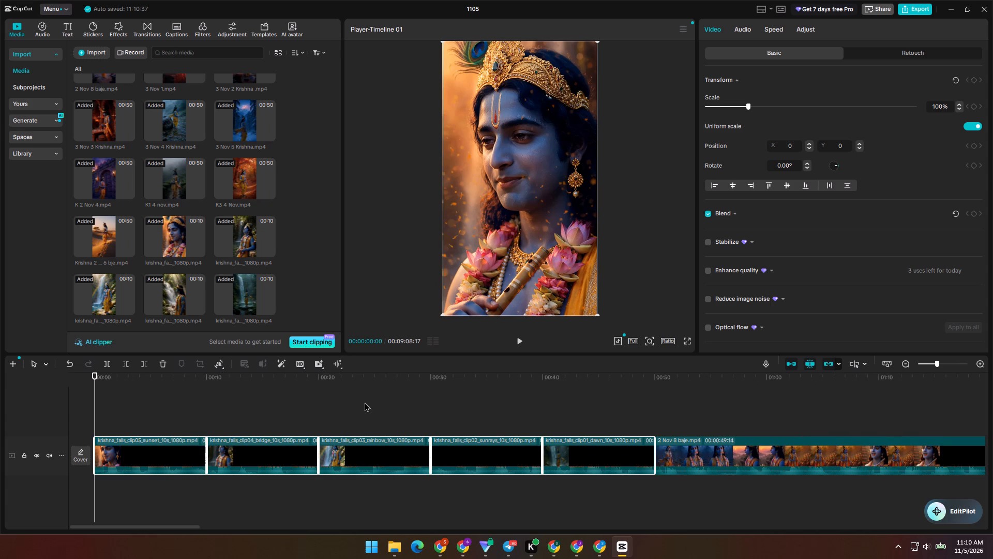
left_click(478, 409)
left_click(592, 451)
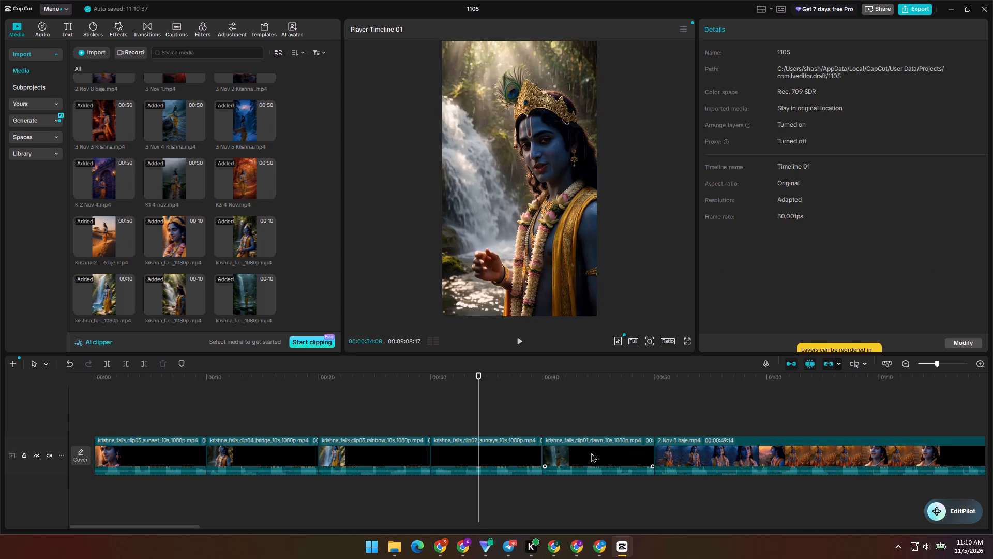
left_click_drag(587, 455, 108, 434)
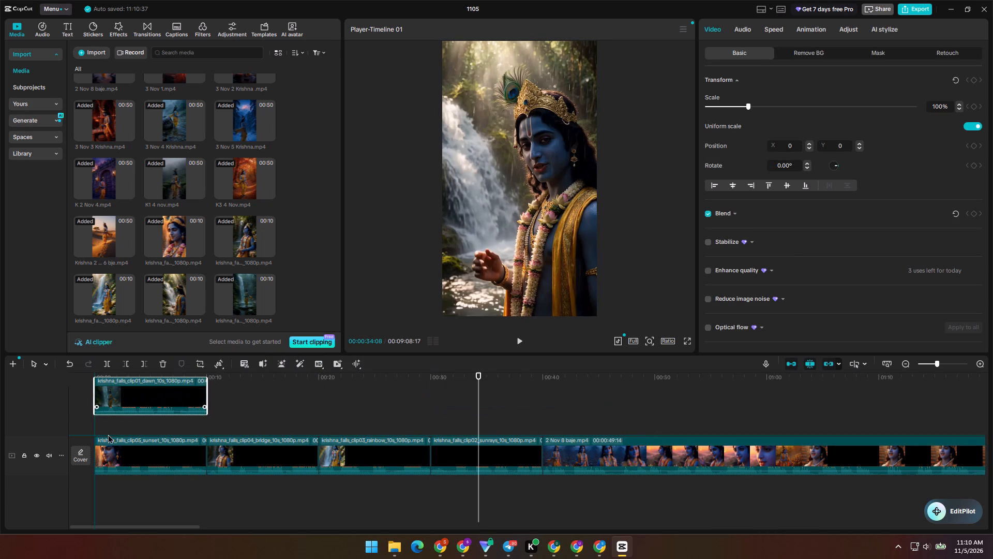
left_click_drag(108, 434, 110, 461)
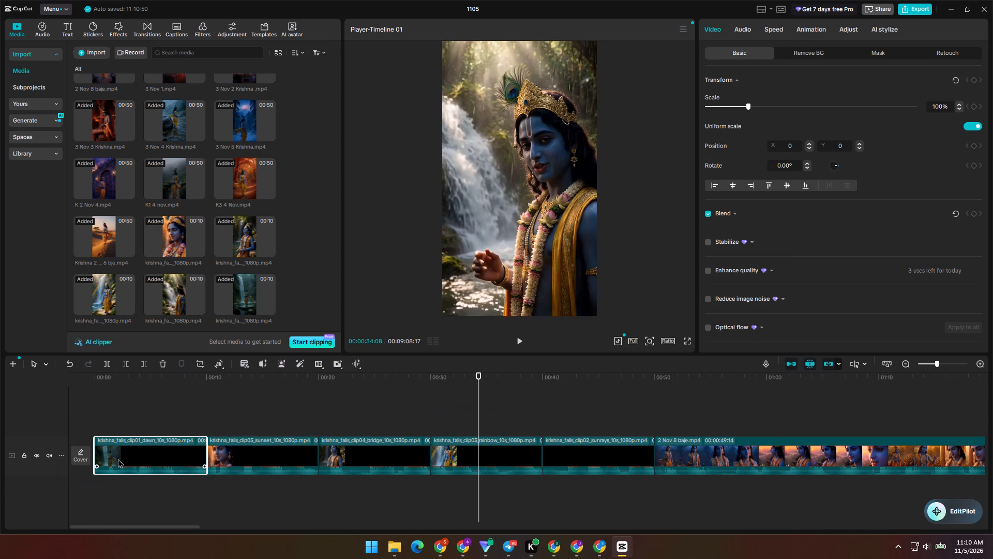
Rearrange the other krishna_falls clips after clip01 in the order clip02 sunrays, clip03 rainbow, clip04 bridge, clip05 sunset.
left_click_drag(270, 450, 529, 405)
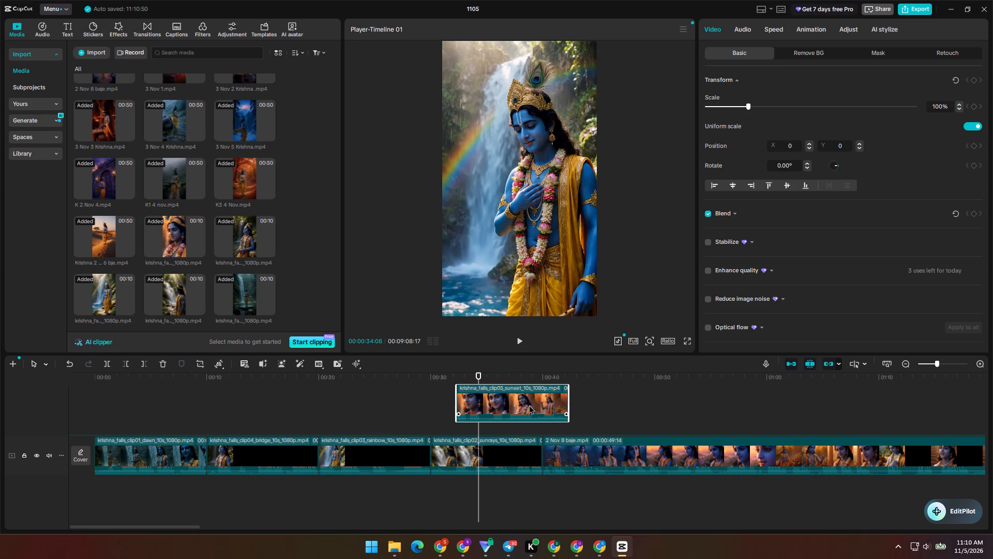
left_click_drag(529, 405, 608, 453)
left_click_drag(466, 448, 265, 415)
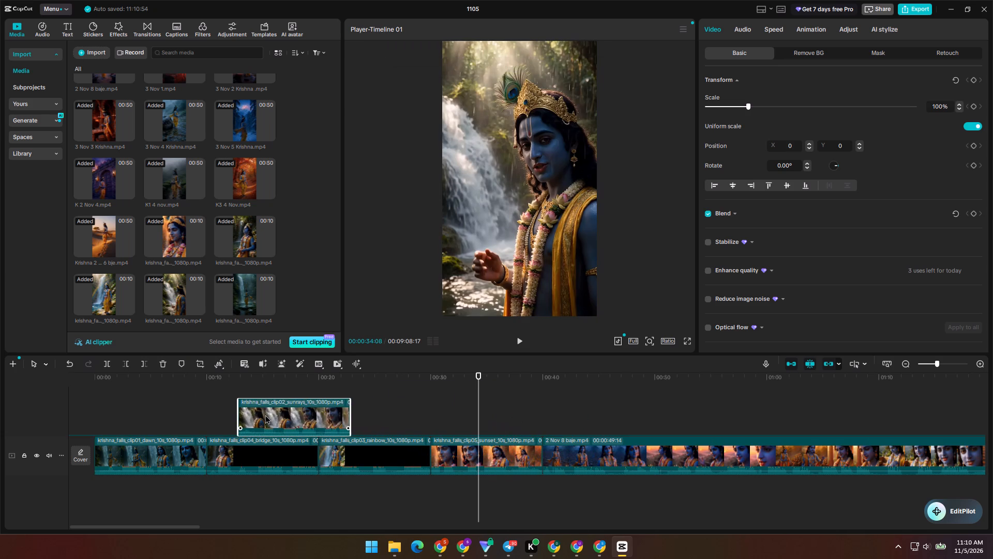
left_click_drag(265, 415, 231, 461)
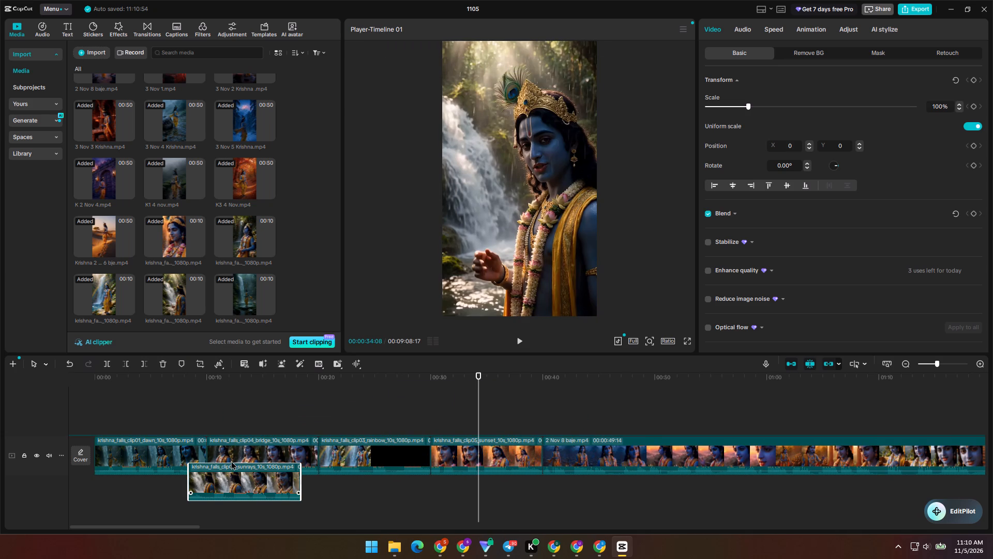
left_click_drag(368, 449, 419, 419)
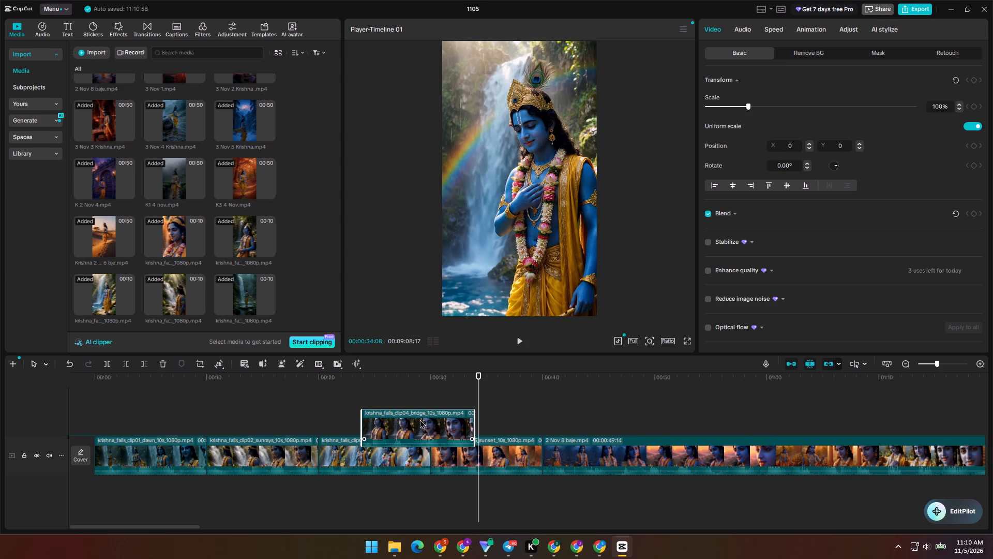
left_click_drag(419, 419, 451, 454)
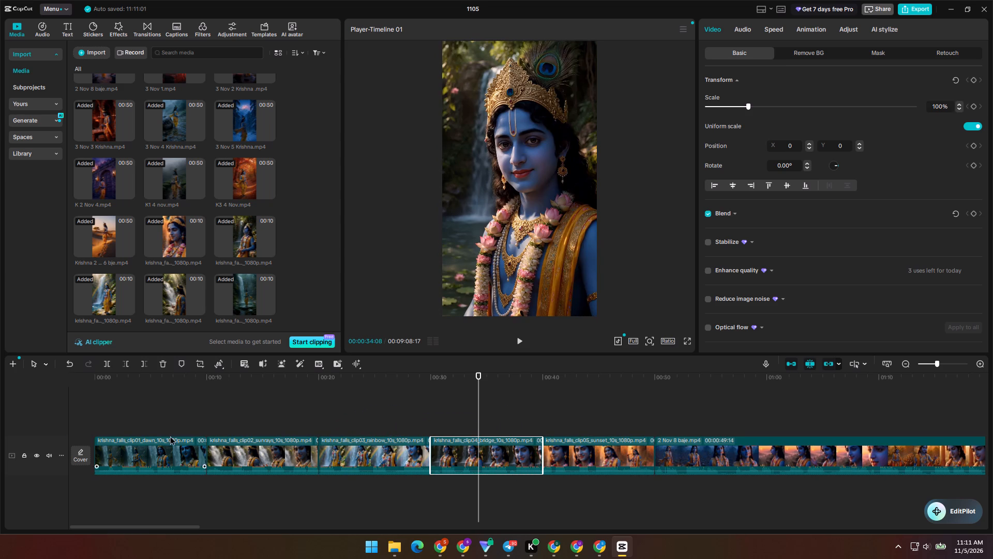
Play the timeline from the start to check the opening krishna_falls clips in their new order.
left_click_drag(118, 374, 58, 372)
key("space")
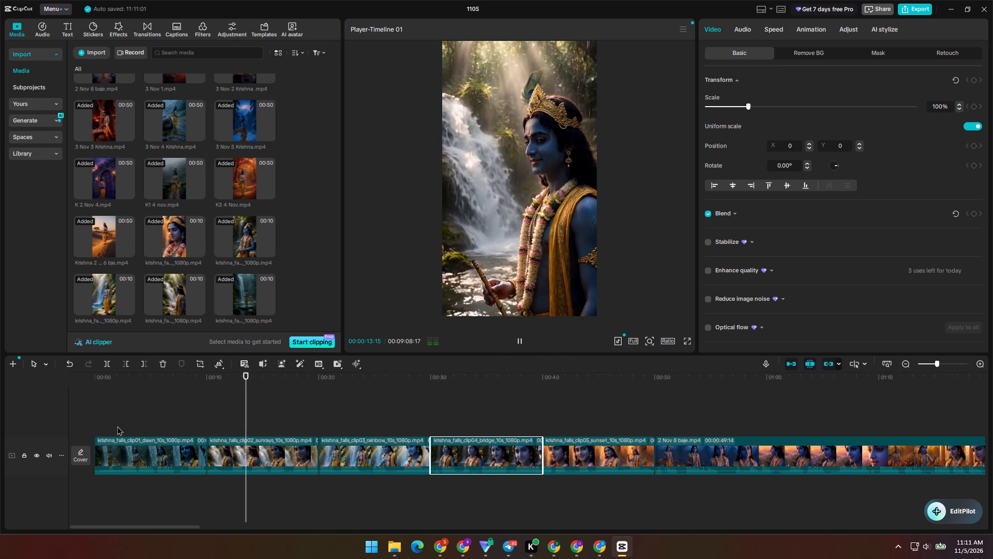
key("space")
Set the project's aspect ratio to 16:9.
left_click(668, 340)
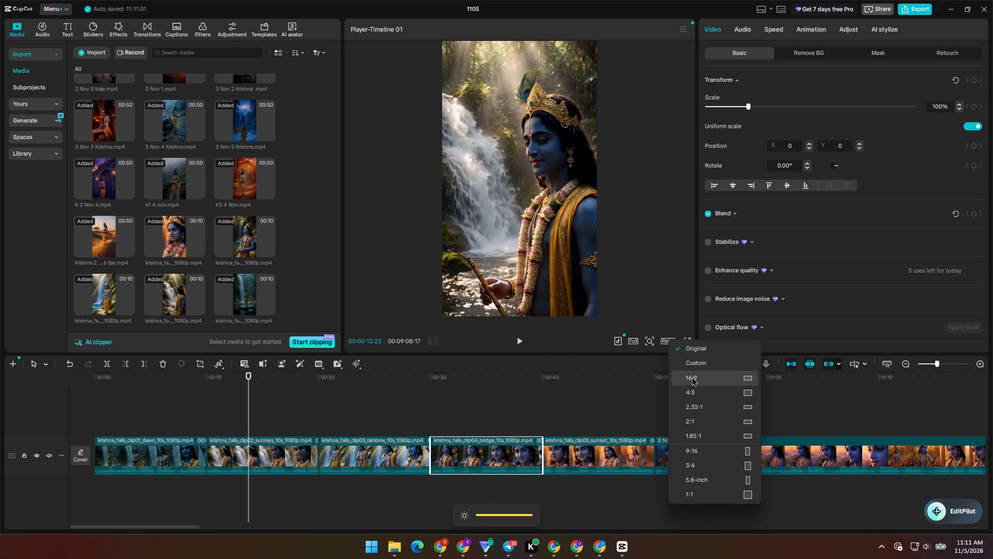
left_click(691, 377)
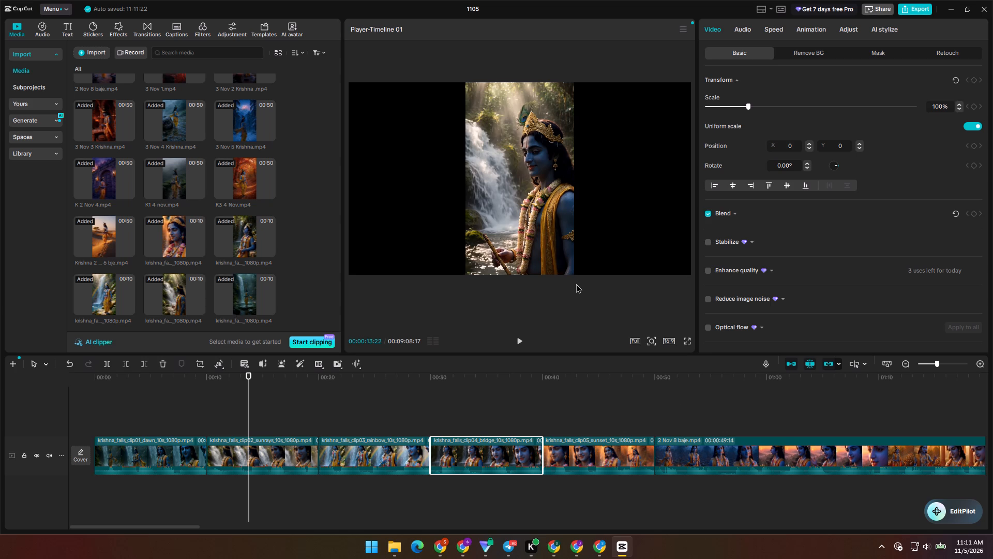
scroll(855, 243, "down", 10)
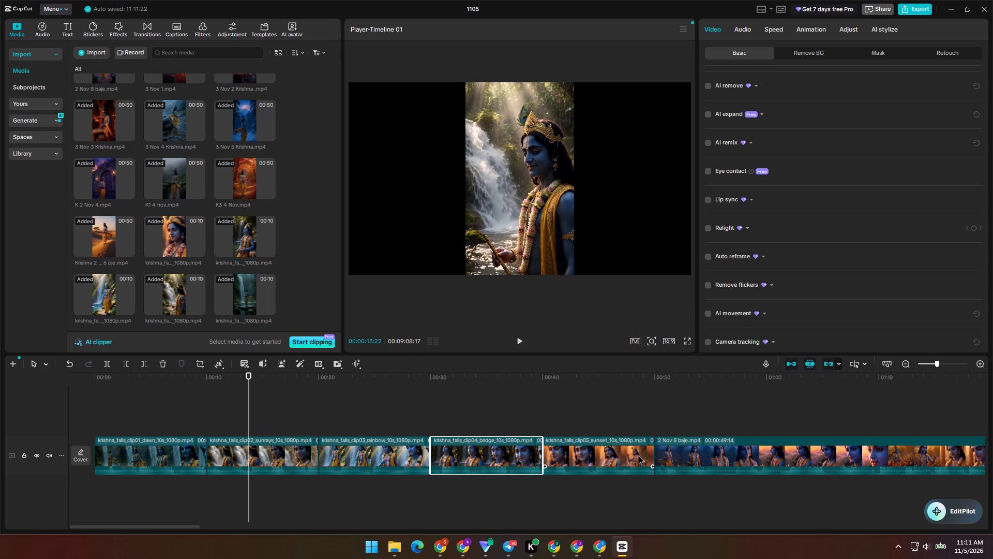
Import all five krishna-sapling clips from the K2 New folder in Downloads, with the playhead returned to the timeline start.
left_click_drag(168, 383, 89, 383)
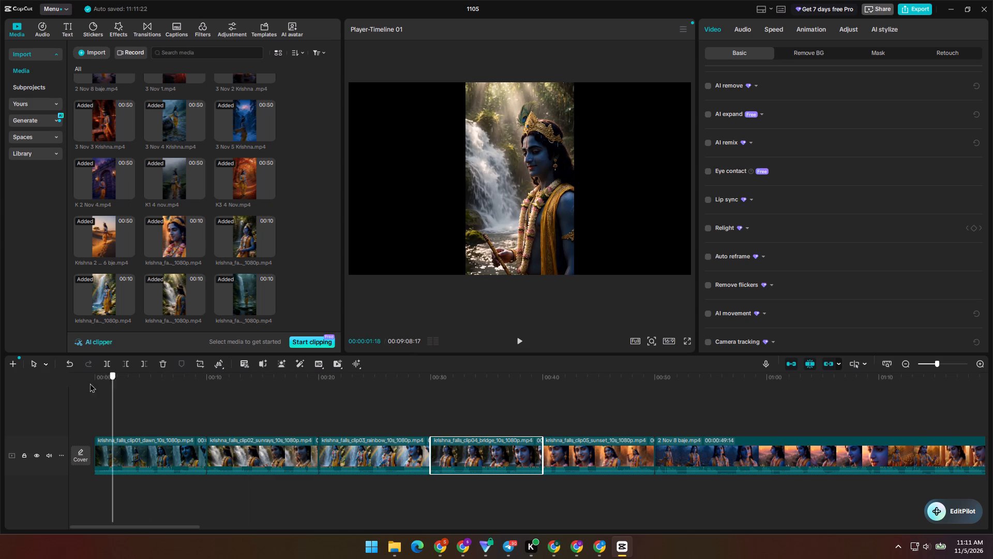
left_click_drag(89, 383, 55, 383)
left_click(95, 48)
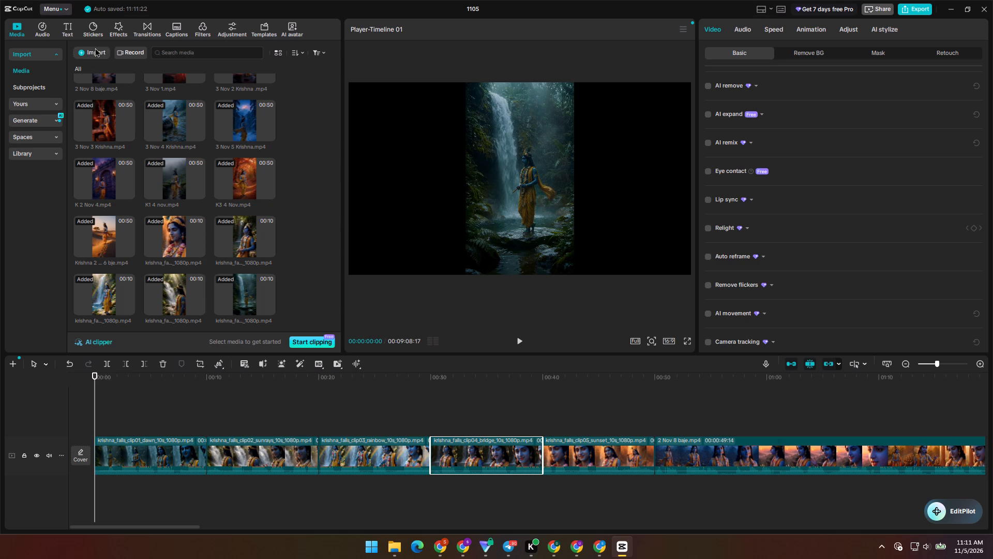
left_click(61, 28)
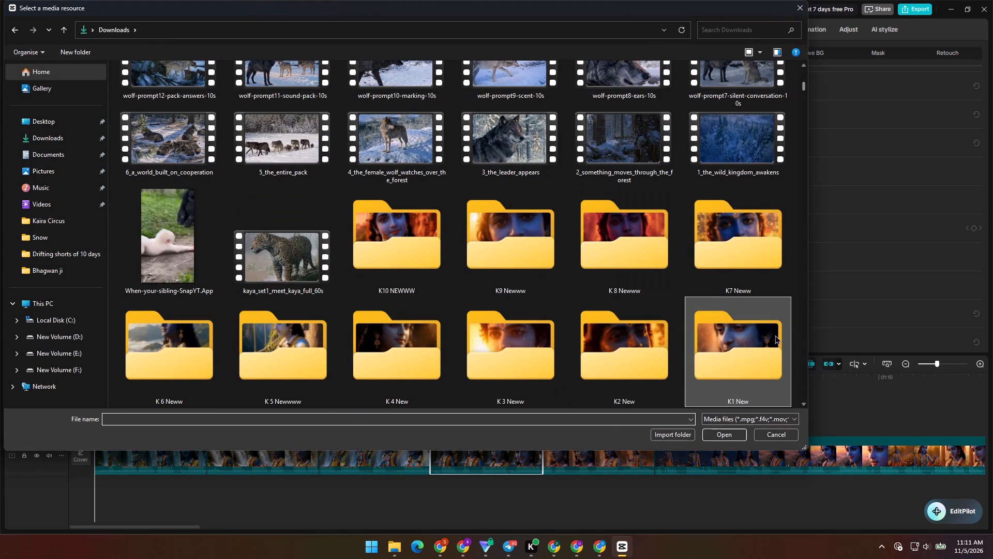
double_click(656, 324)
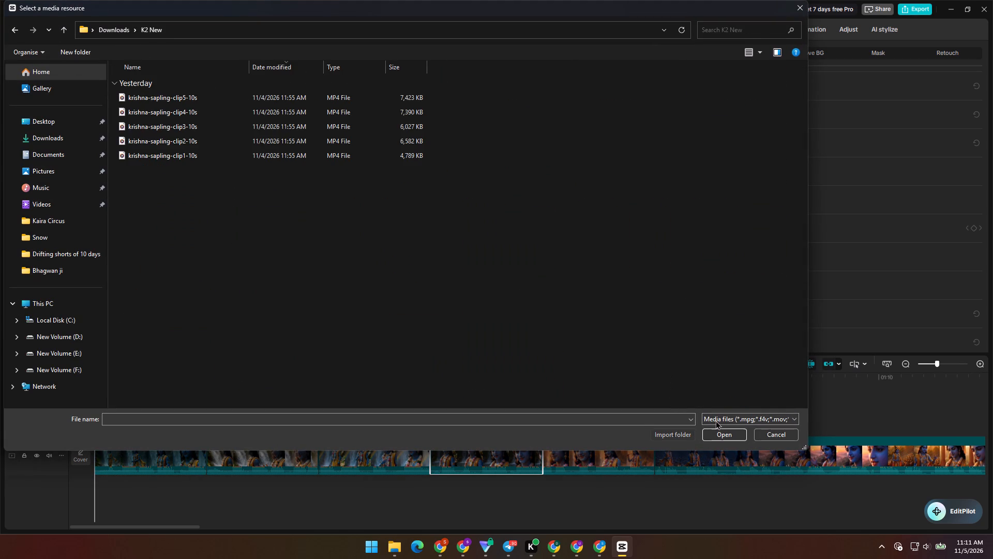
key("ctrl+a")
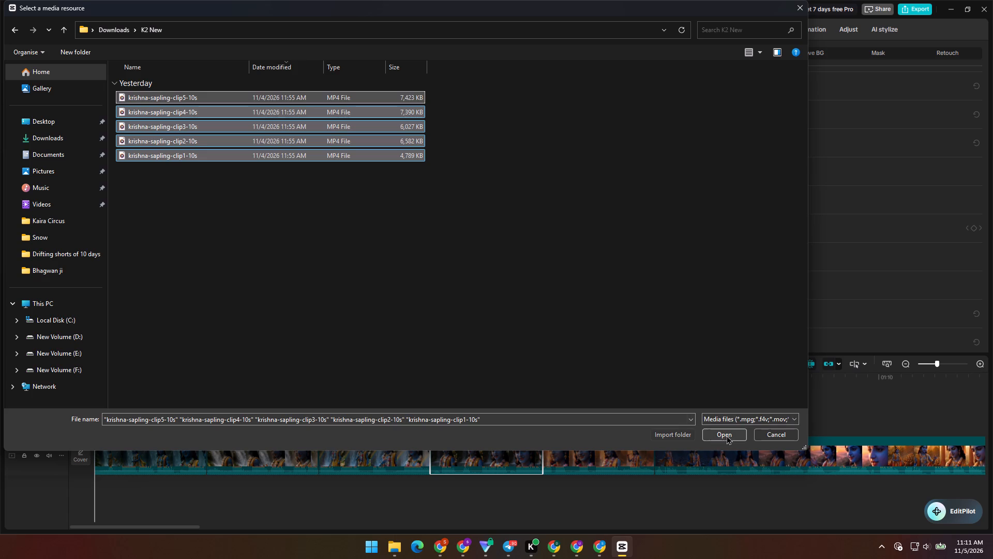
left_click(726, 435)
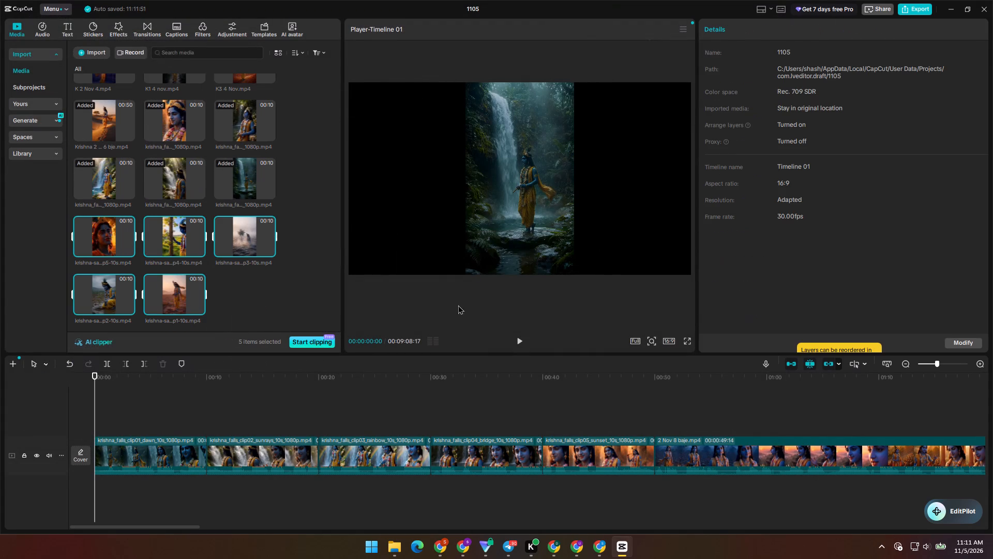
Insert the five imported krishna-sapling clips together at the very beginning of the main track, ahead of the krishna_falls clips.
left_click_drag(250, 226, 84, 440)
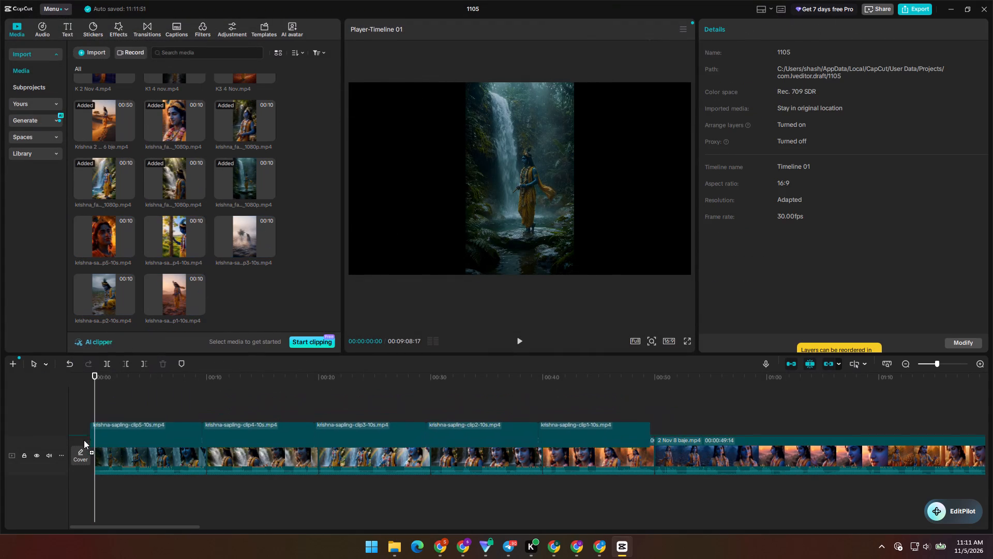
left_click_drag(84, 440, 71, 461)
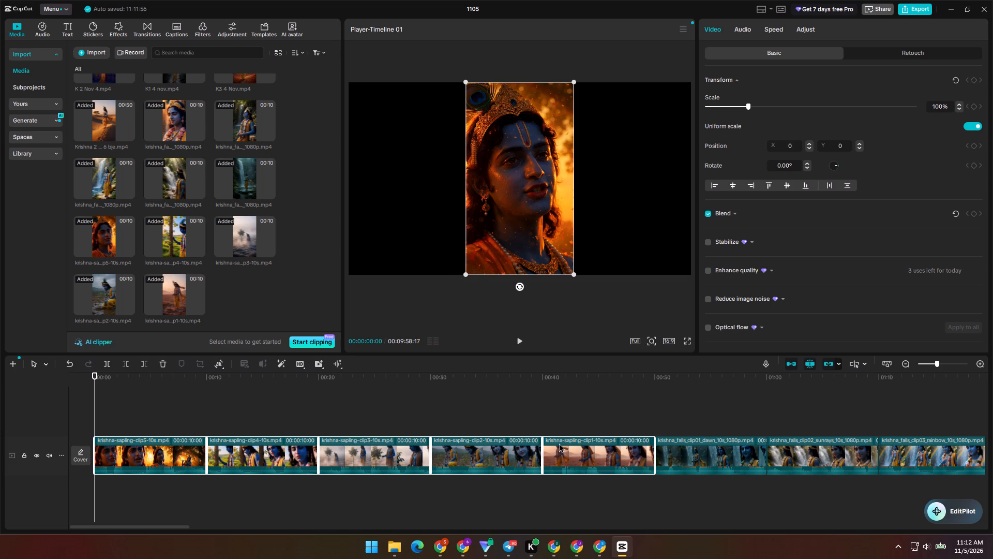
Rearrange the krishna-sapling clips at the start of the main track in order from clip1 to clip5 and briefly play the opening.
left_click(579, 452)
left_click_drag(582, 450, 193, 422)
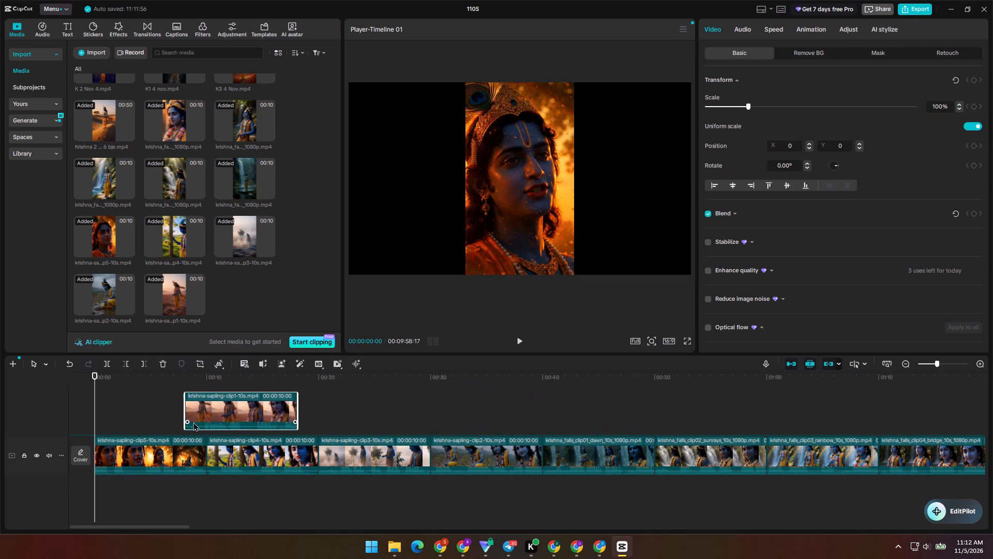
left_click_drag(193, 422, 115, 465)
left_click_drag(236, 452, 267, 429)
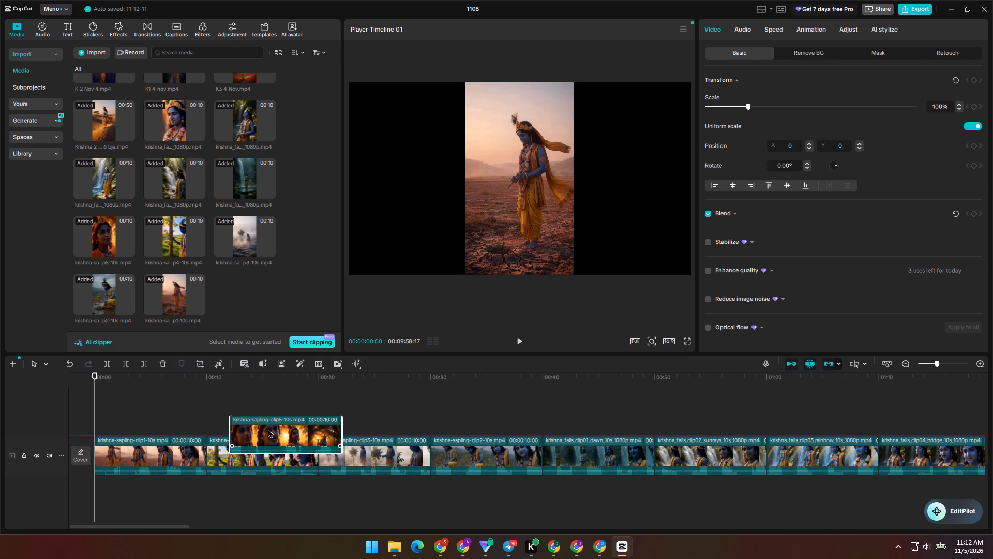
left_click_drag(267, 429, 469, 462)
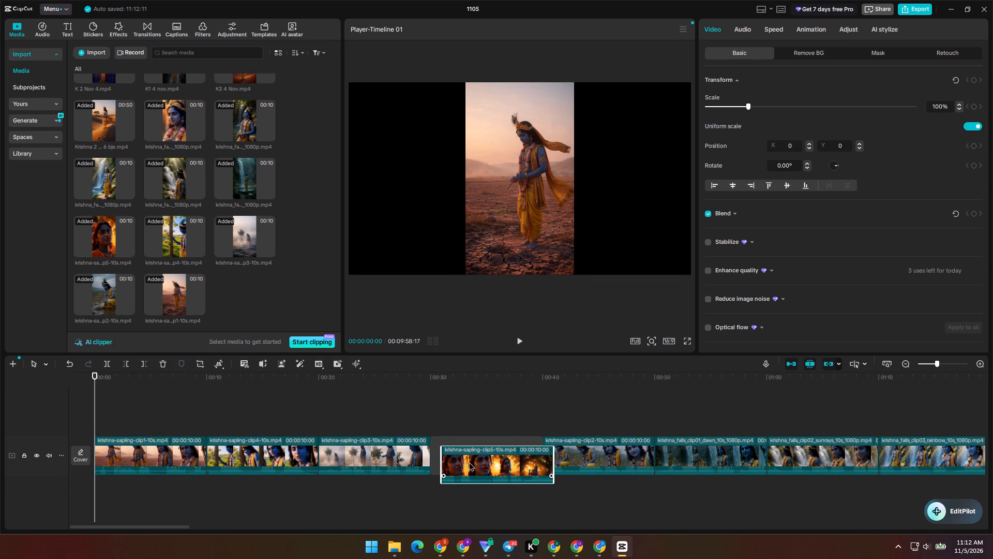
left_click_drag(469, 462, 561, 454)
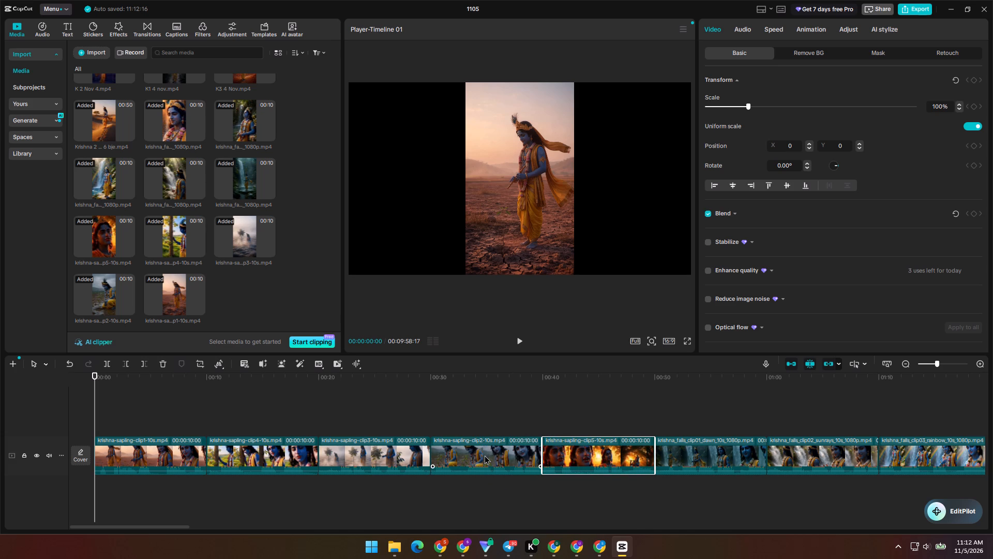
left_click_drag(478, 456, 241, 467)
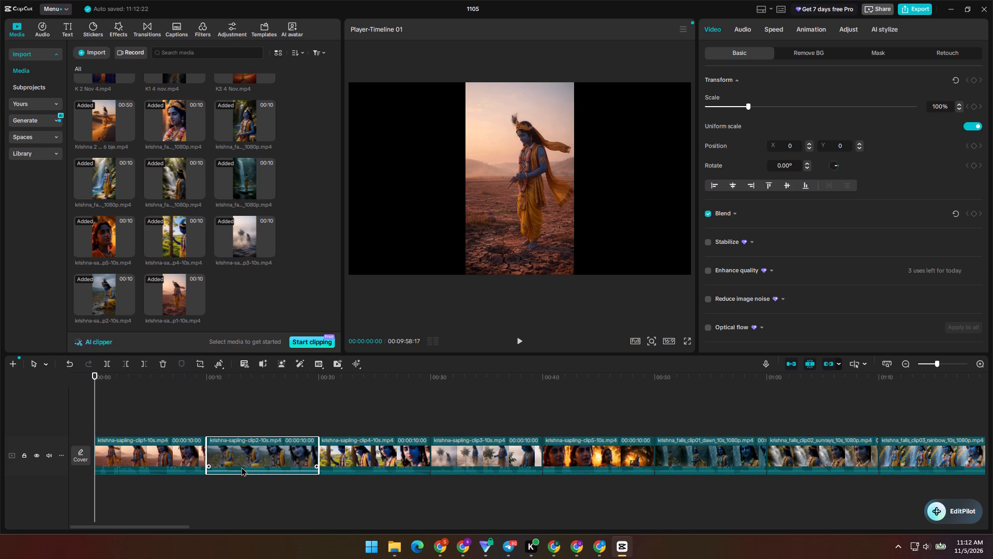
left_click_drag(365, 449, 433, 467)
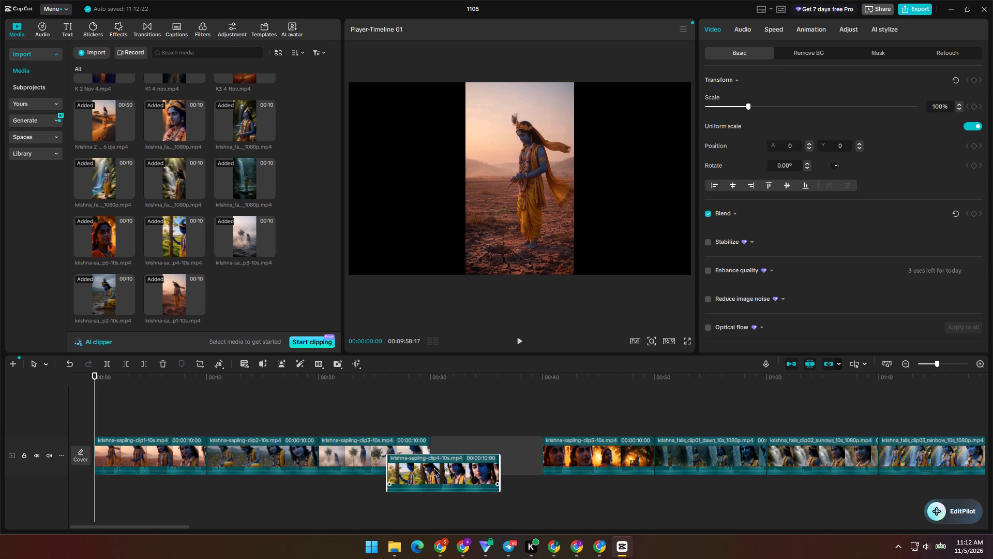
left_click_drag(433, 467, 463, 450)
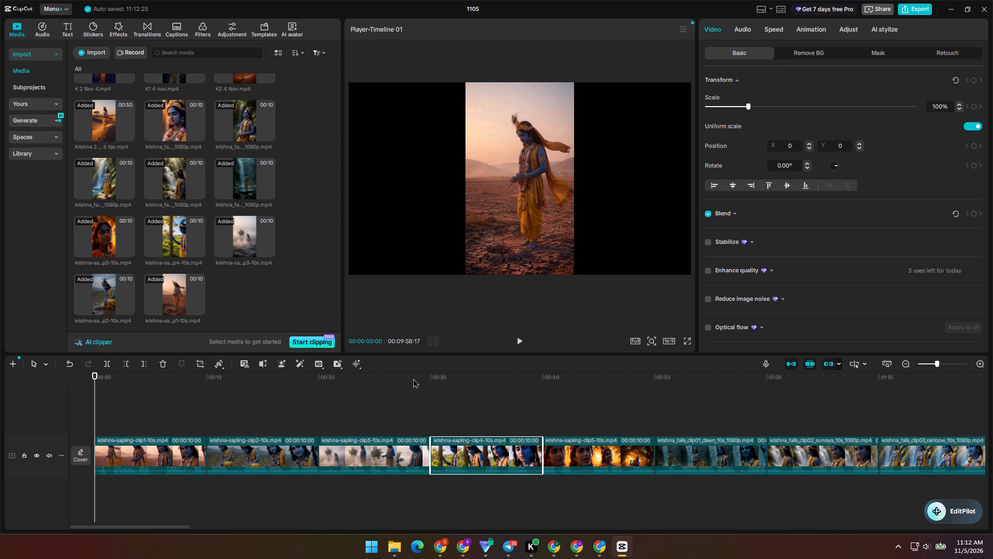
key("space")
key("space")
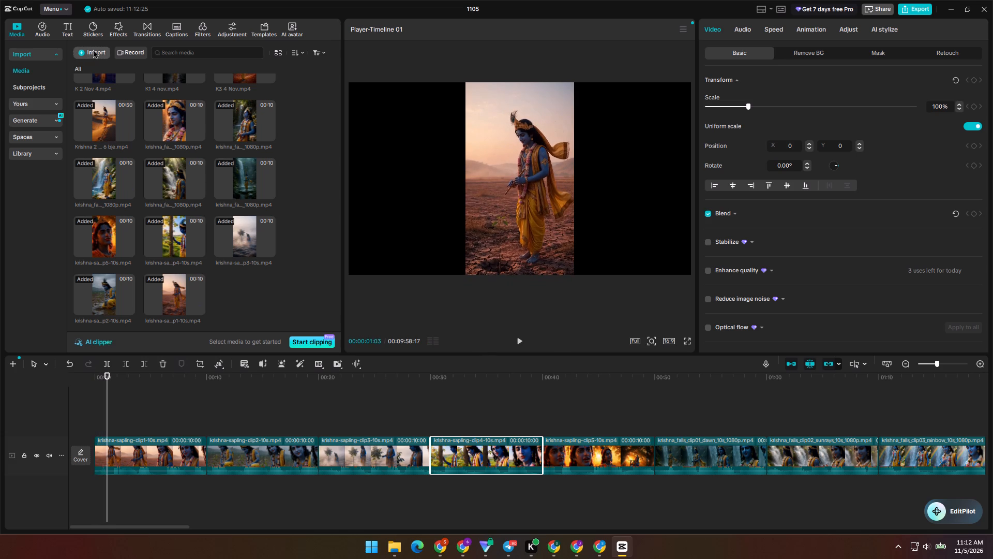
Import all five krishna-kutch clips from the K 3 Neww folder in Downloads.
left_click(94, 49)
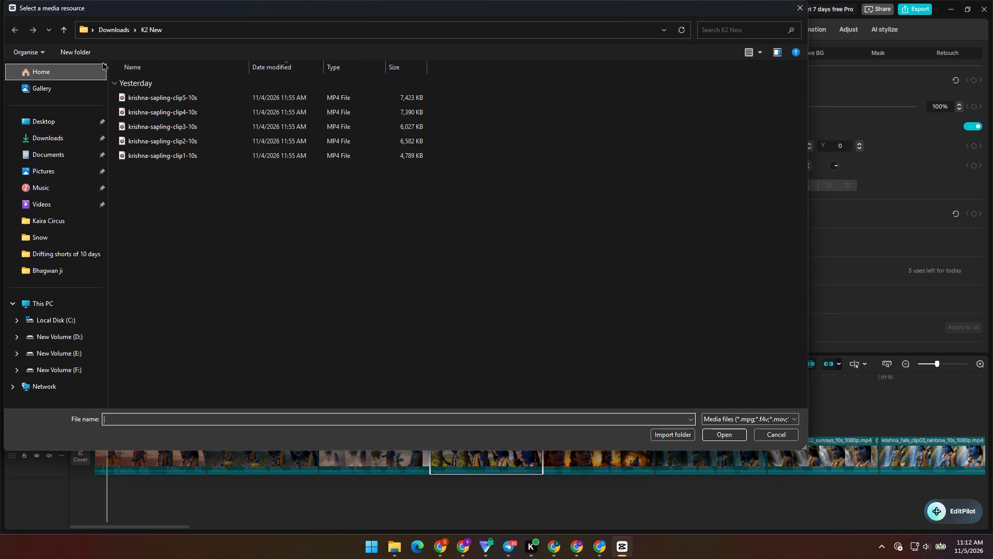
left_click(65, 28)
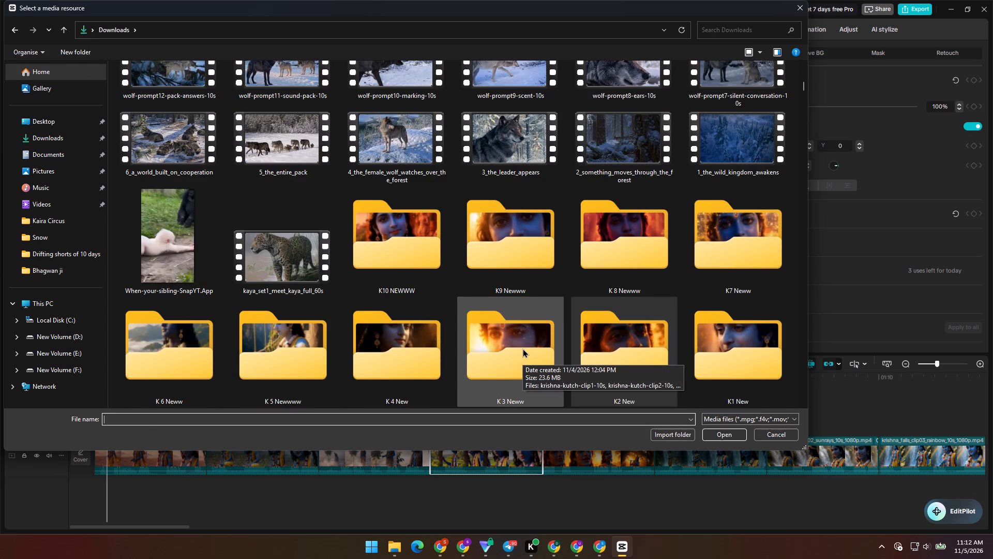
double_click(522, 348)
left_click(432, 316)
key("ctrl+a")
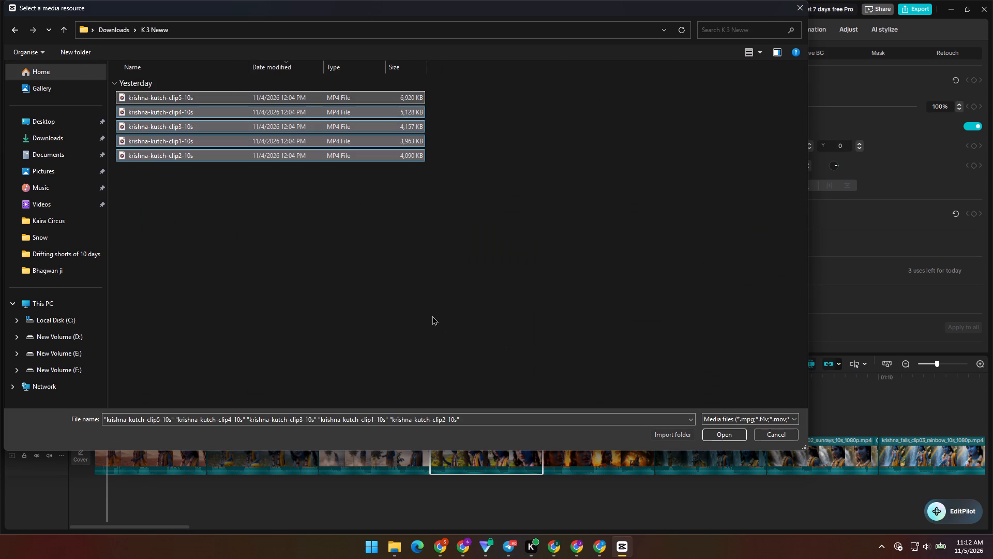
left_click(728, 438)
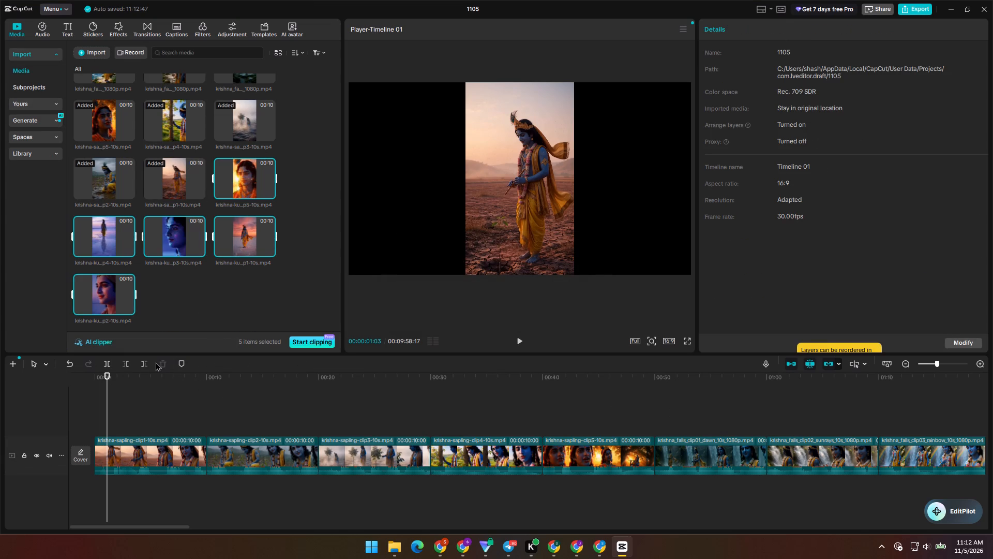
Insert the five krishna-kutch clips together at the very beginning of the main track, ahead of the krishna-sapling clips.
left_click_drag(103, 289, 106, 416)
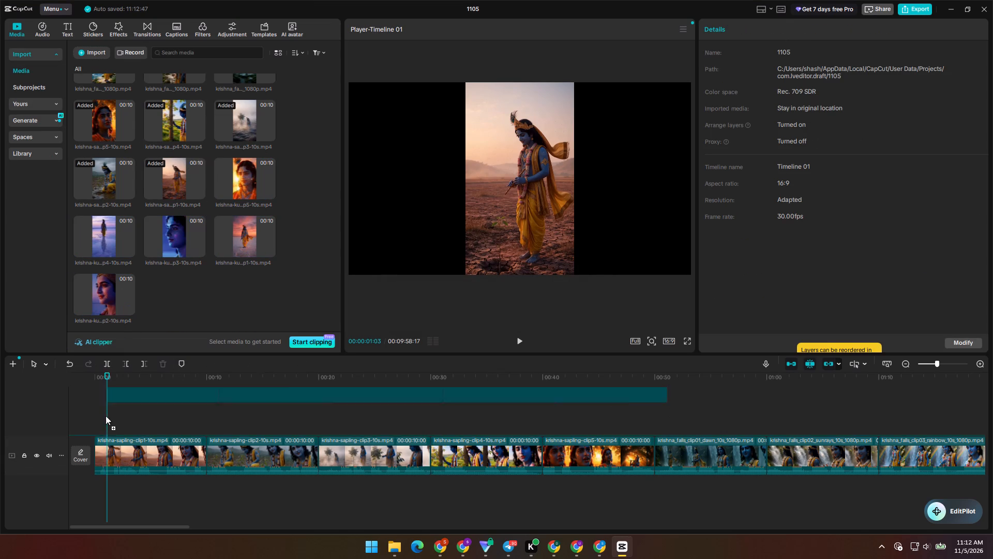
left_click_drag(106, 416, 88, 464)
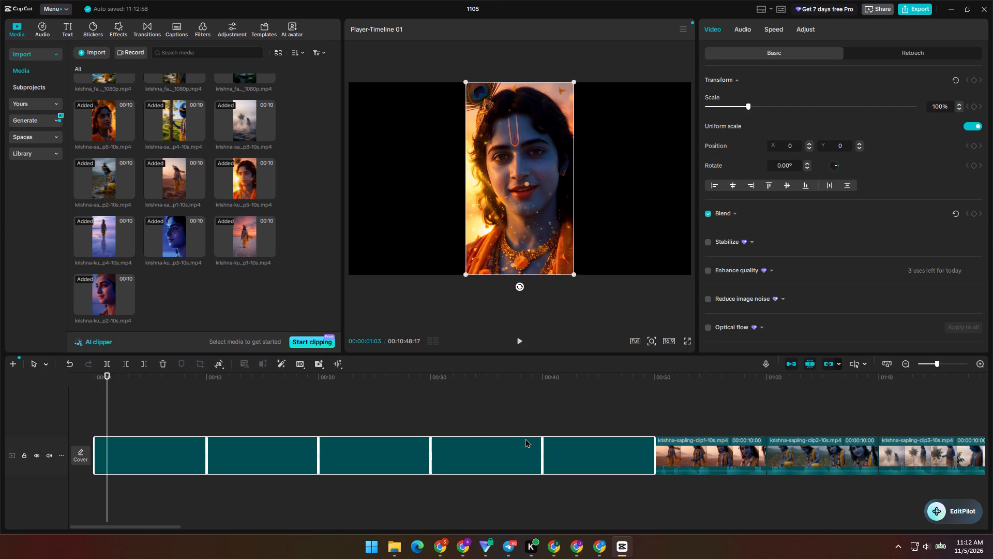
left_click(573, 374)
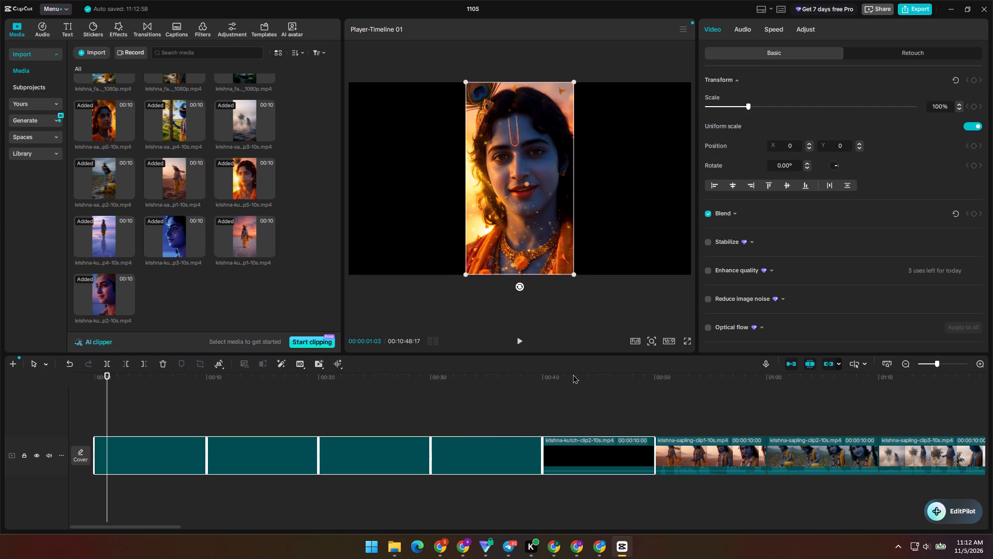
left_click(573, 403)
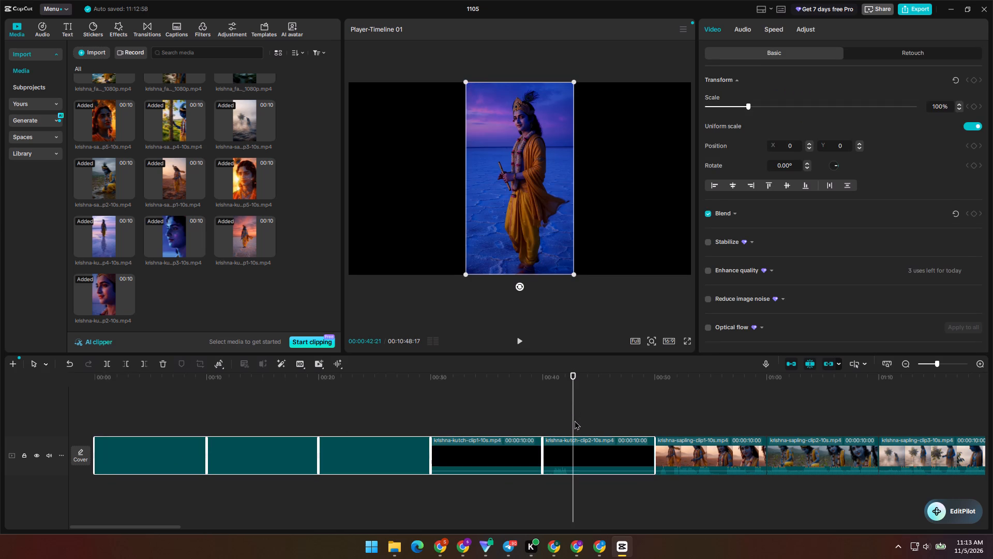
double_click(574, 420)
left_click(527, 417)
Rearrange the krishna-kutch clips at the start of the main track in numbered order from clip1 to clip5.
left_click(524, 445)
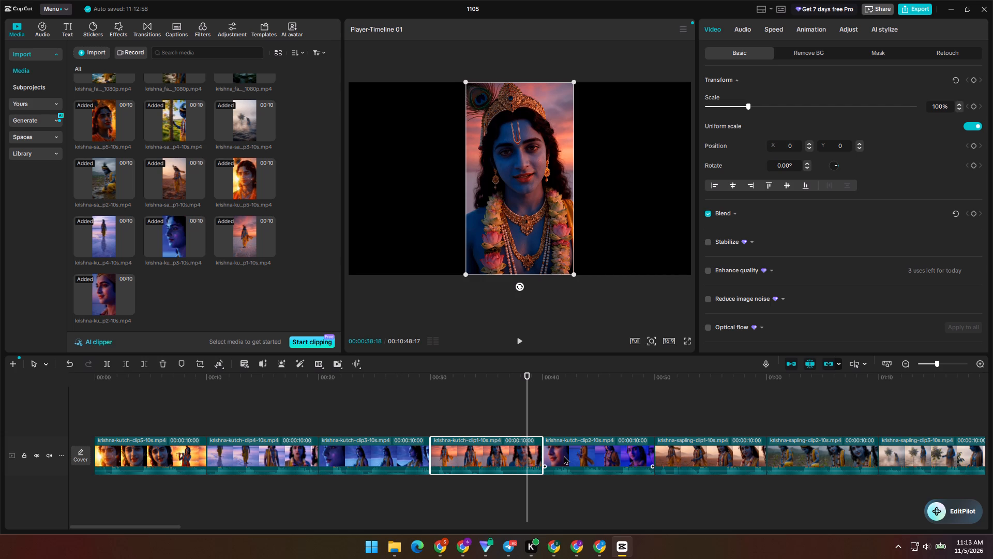
left_click_drag(487, 454, 472, 440)
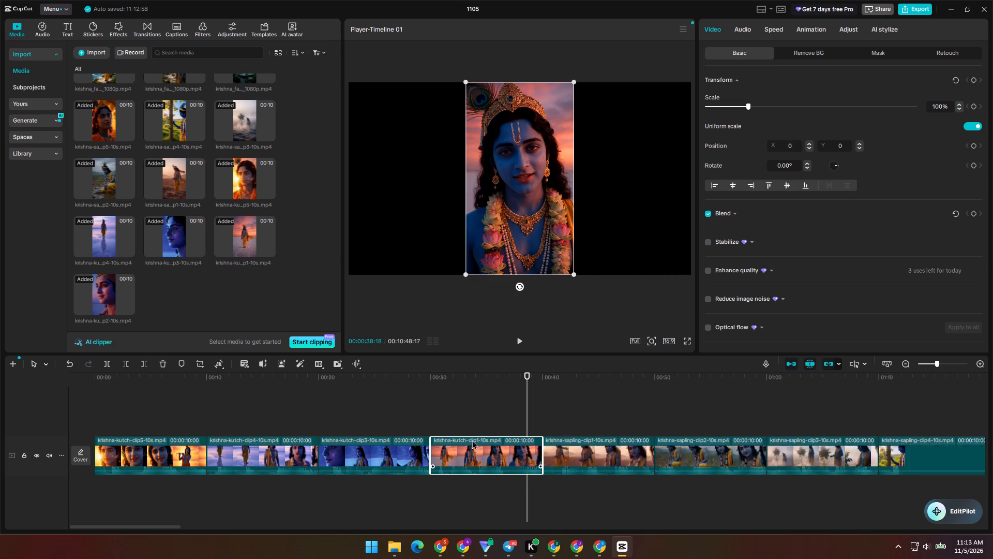
left_click_drag(472, 440, 124, 458)
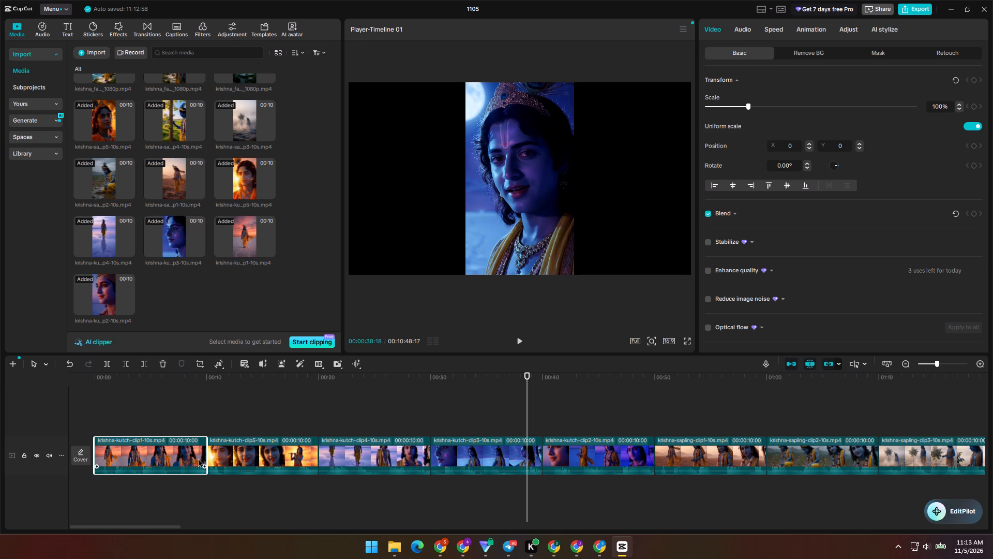
left_click_drag(227, 450, 491, 470)
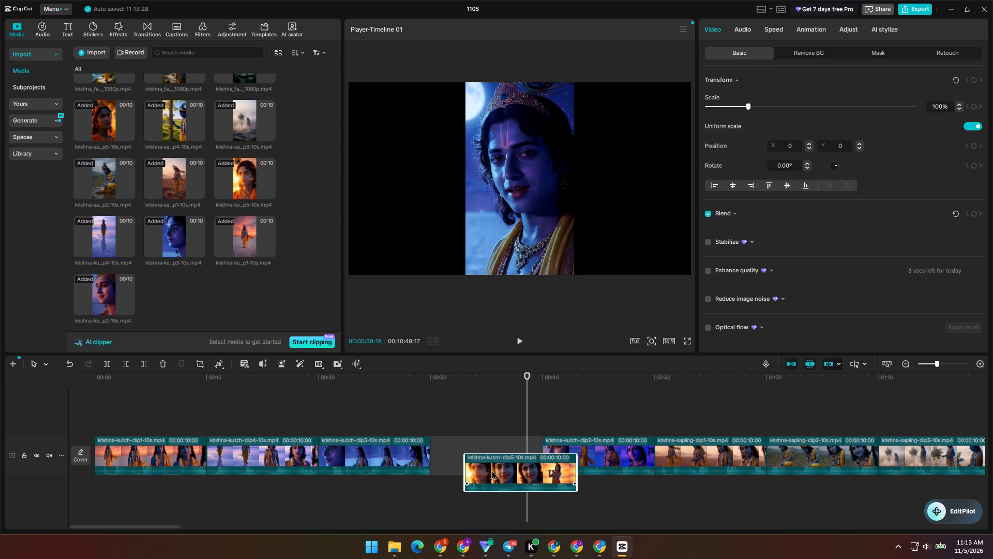
left_click_drag(491, 470, 553, 457)
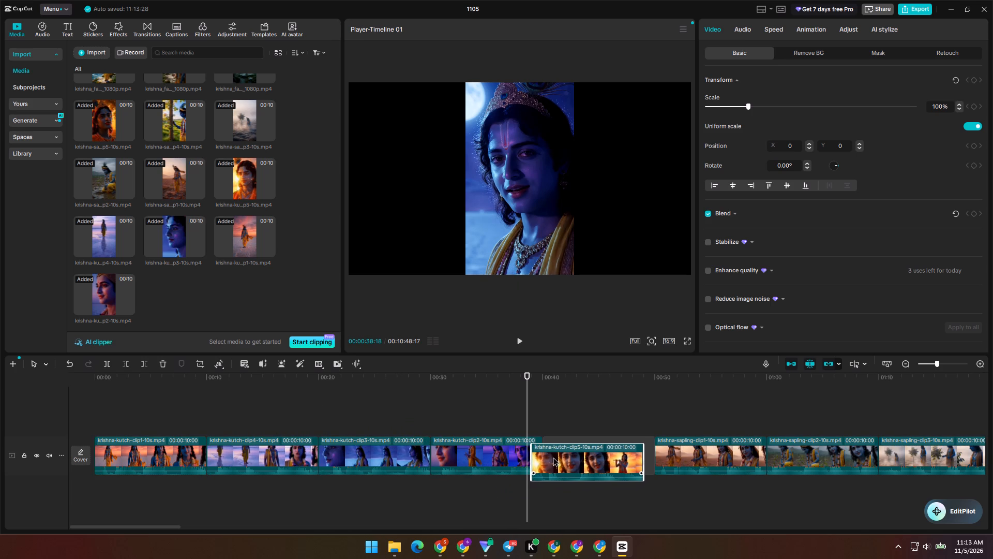
left_click_drag(553, 457, 564, 453)
left_click_drag(484, 452, 463, 431)
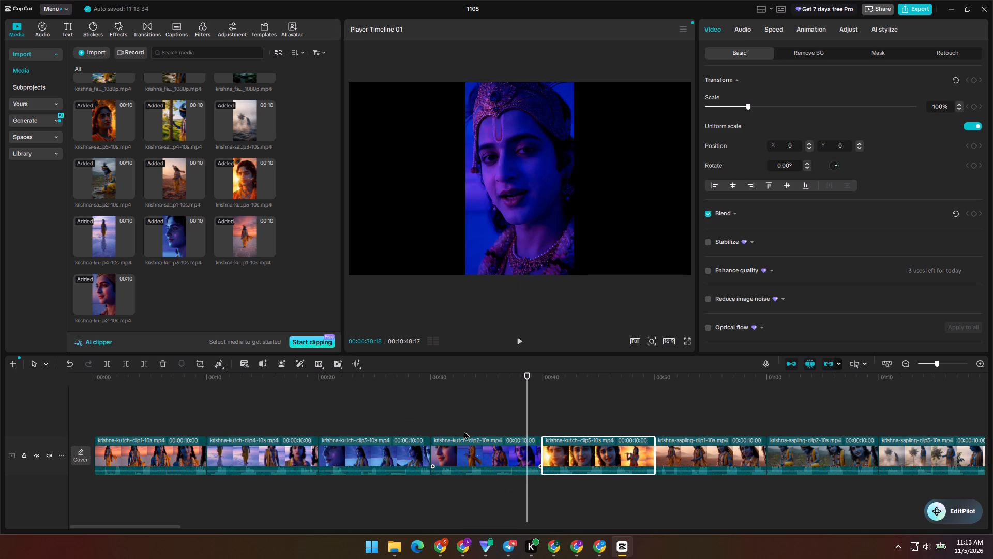
left_click_drag(463, 431, 248, 455)
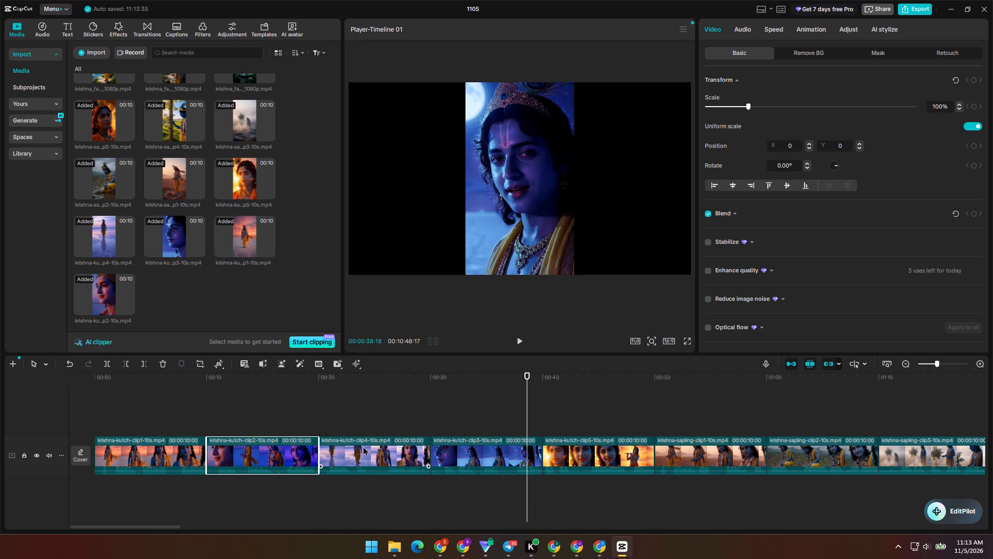
left_click_drag(471, 446, 338, 449)
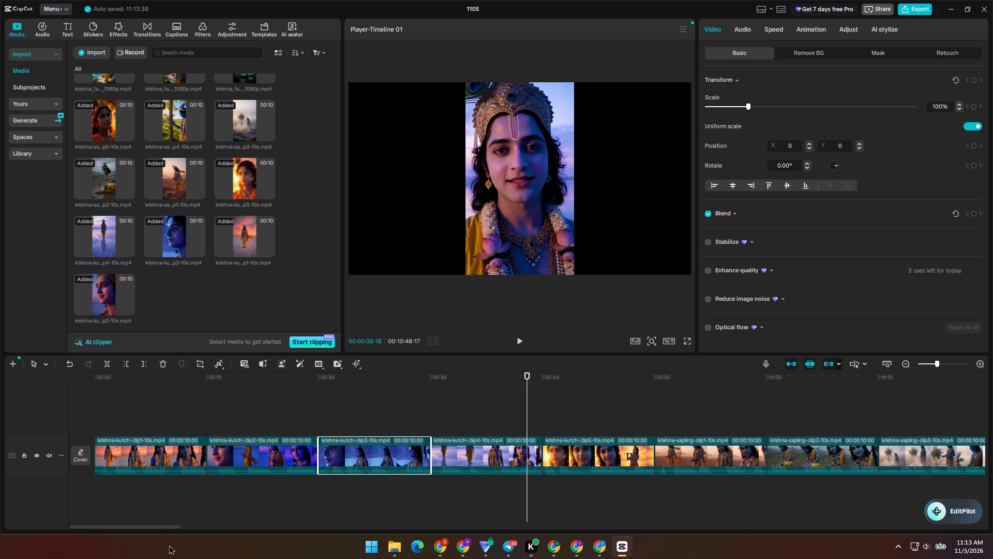
Review the clip order along the main track from the krishna-kutch clips through the krishna_falls clips, and briefly play the opening.
left_click_drag(165, 524, 191, 528)
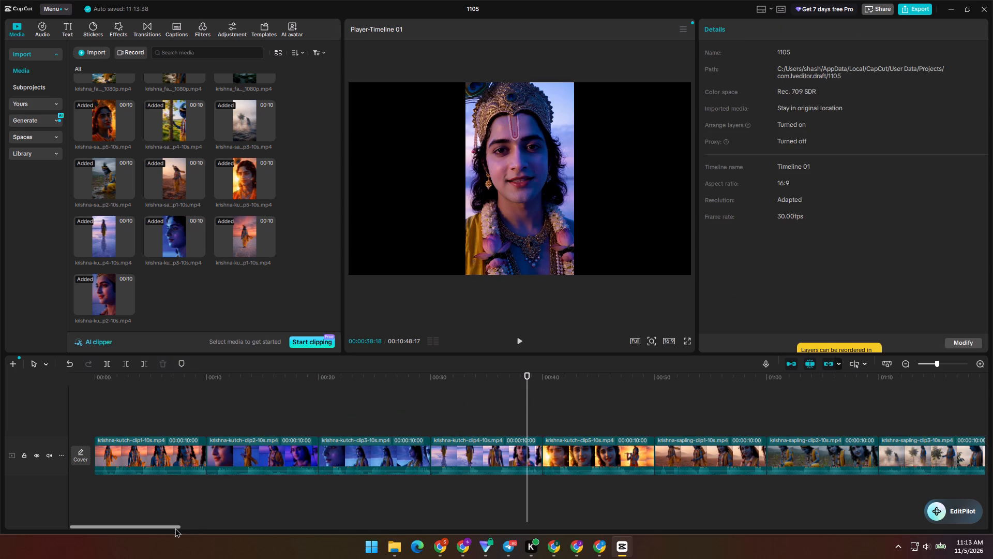
left_click_drag(174, 528, 210, 528)
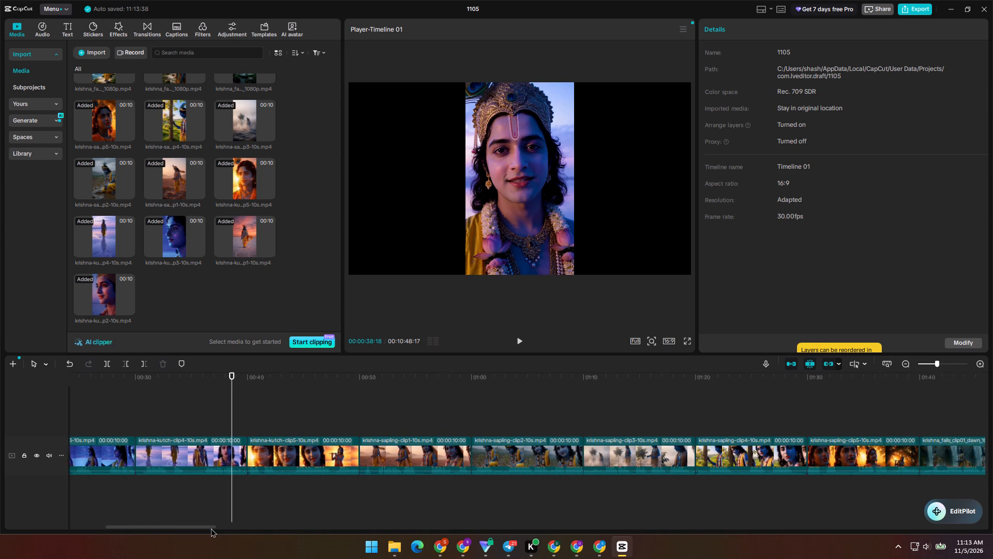
left_click_drag(210, 528, 222, 528)
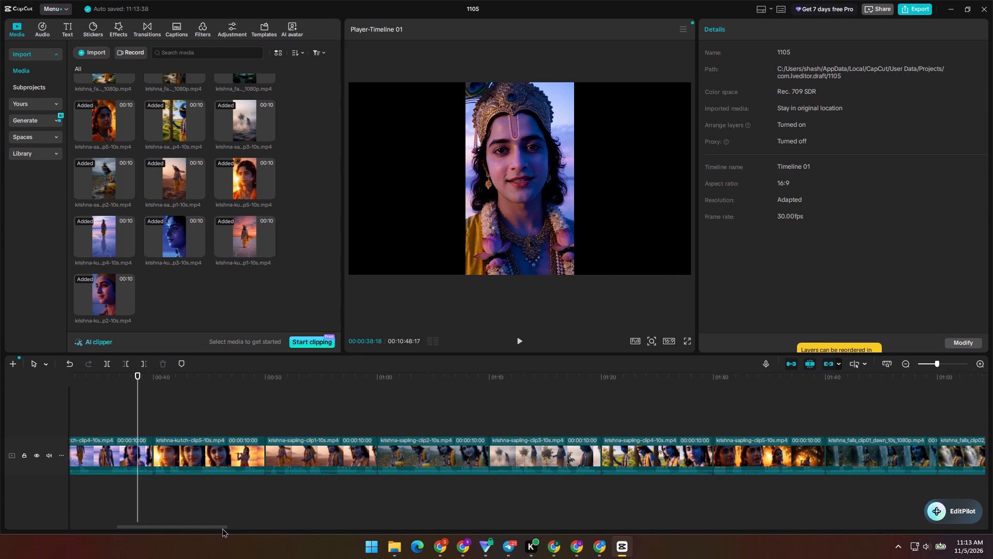
left_click_drag(222, 528, 263, 529)
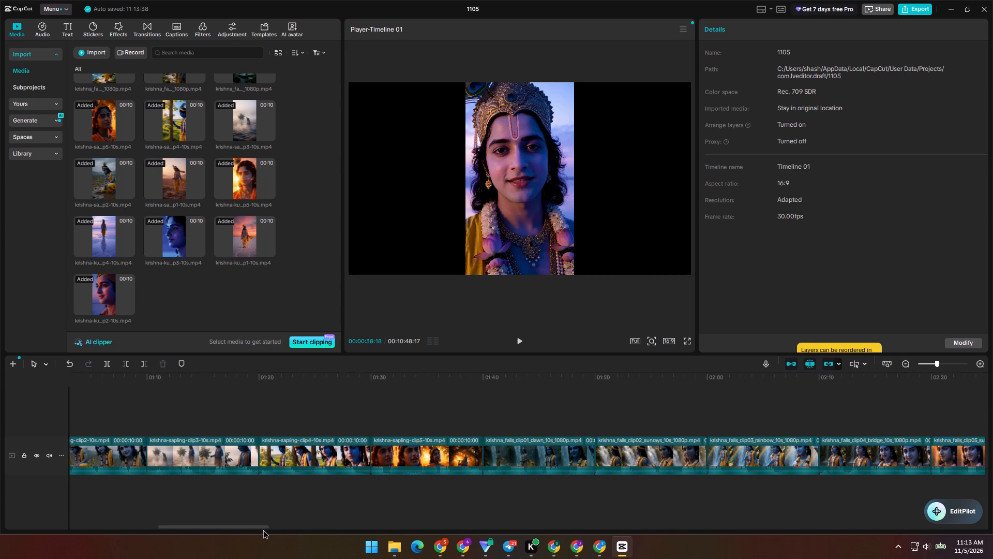
left_click_drag(263, 529, 290, 530)
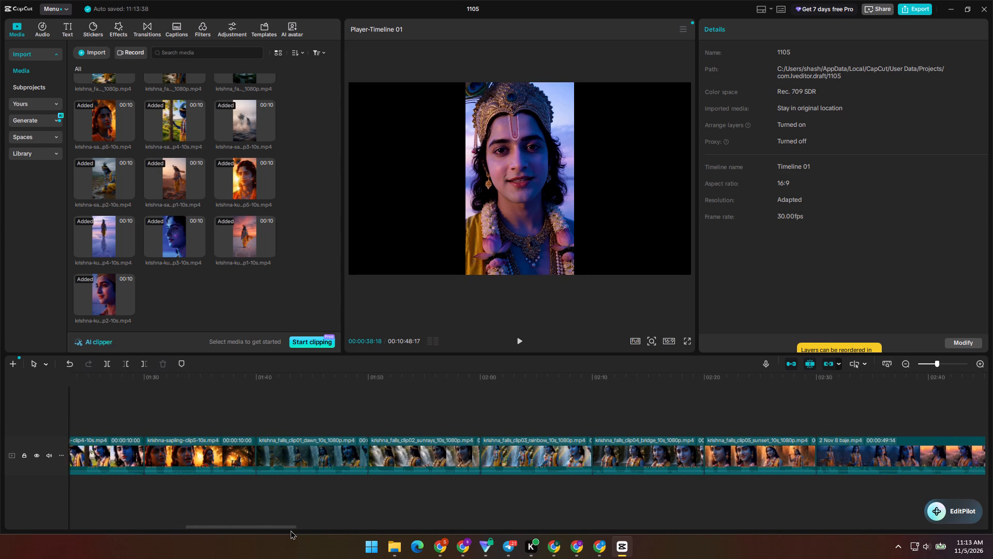
left_click_drag(290, 530, 0, 480)
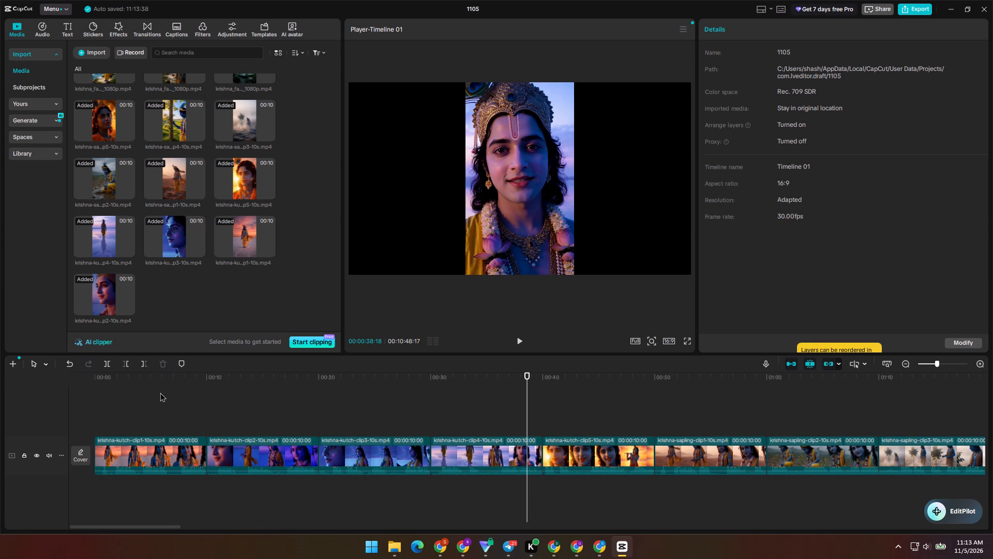
left_click_drag(118, 377, 51, 377)
key("space")
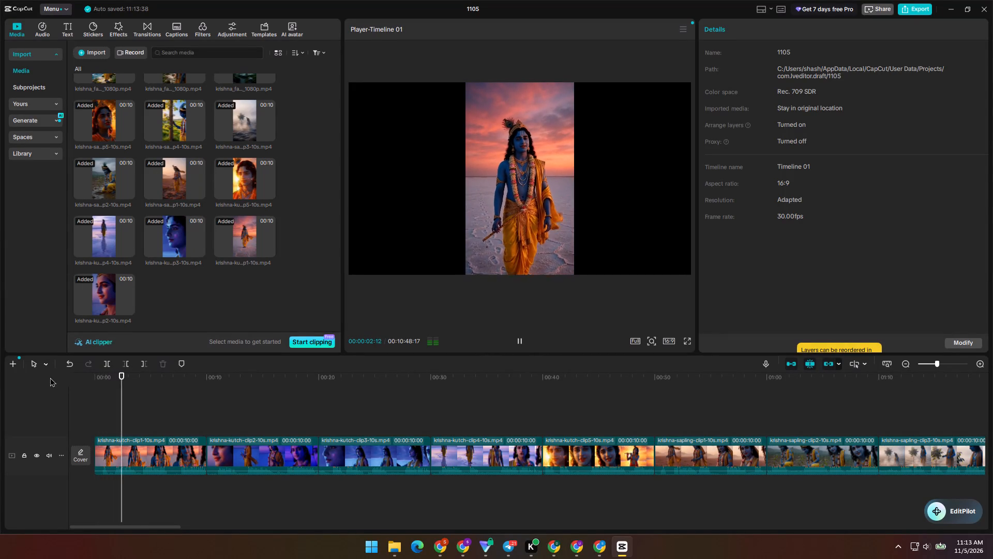
key("space")
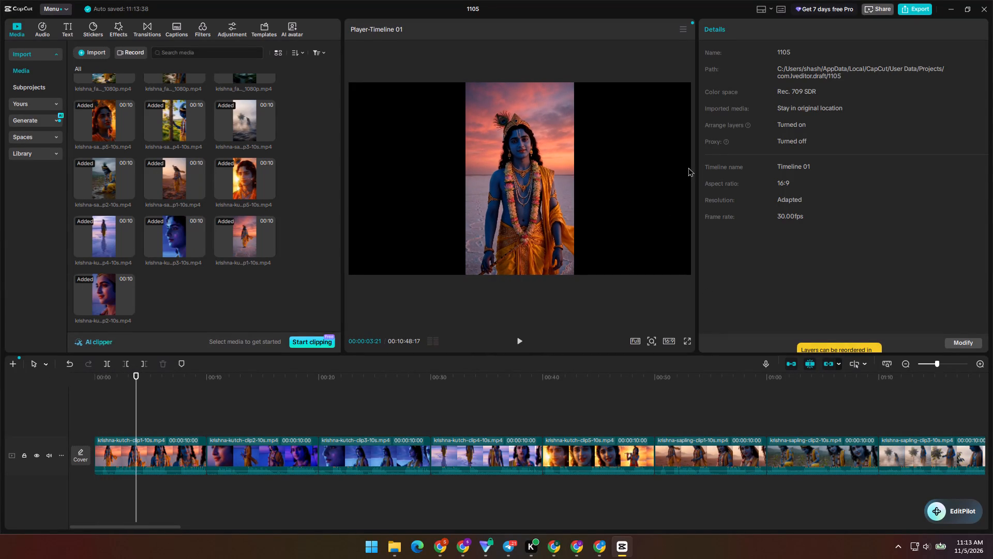
left_click_drag(139, 407, 14, 407)
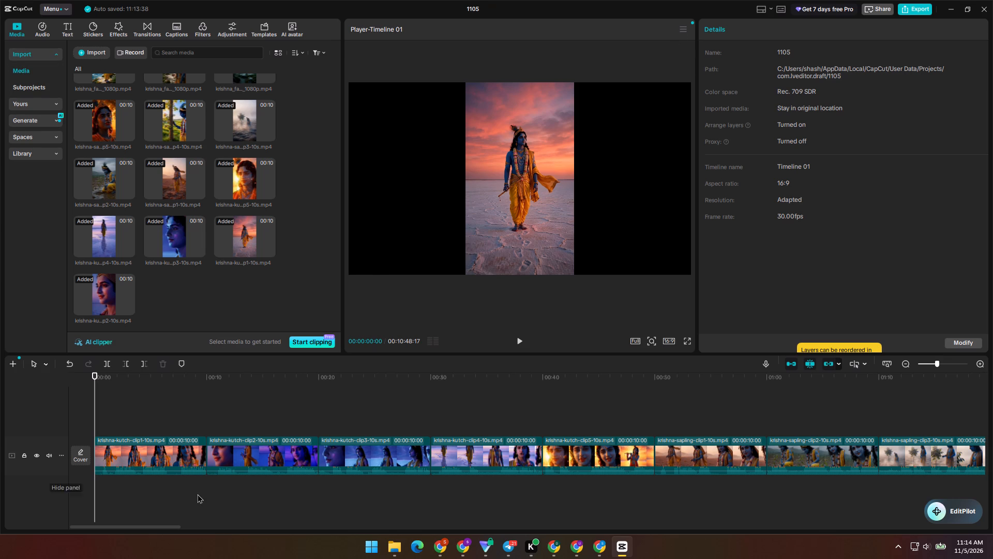
Apply a Blur canvas background at the second blur level to all clips on the timeline, and preview the opening from krishna-kutch-clip1.
left_click(165, 401)
key("ctrl+a")
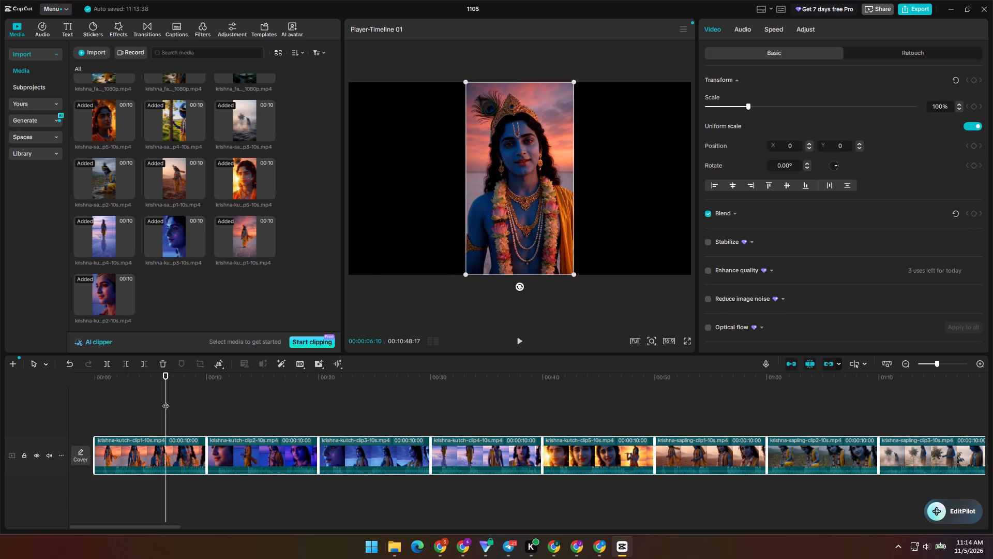
scroll(753, 320, "down", 20)
scroll(753, 320, "down", 8)
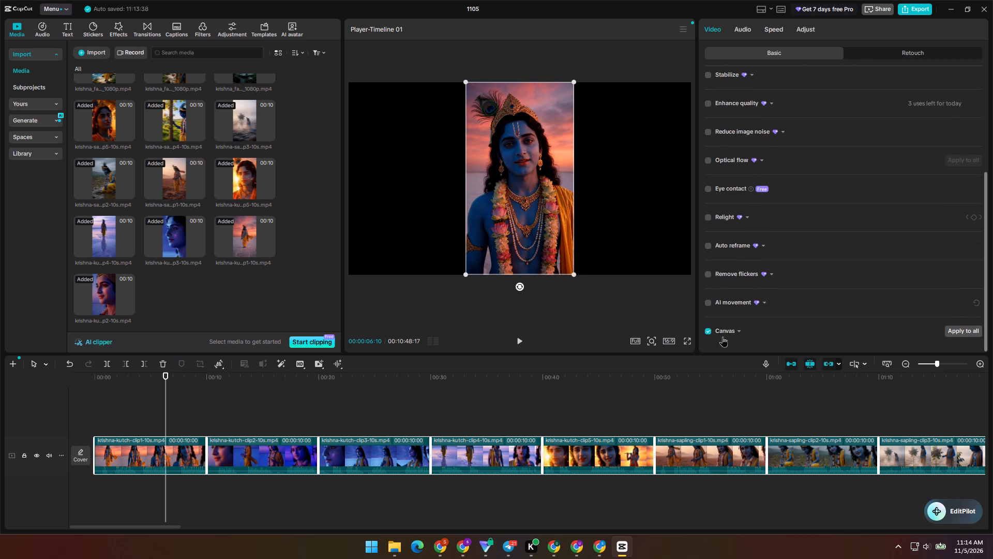
left_click(738, 331)
scroll(748, 316, "down", 7)
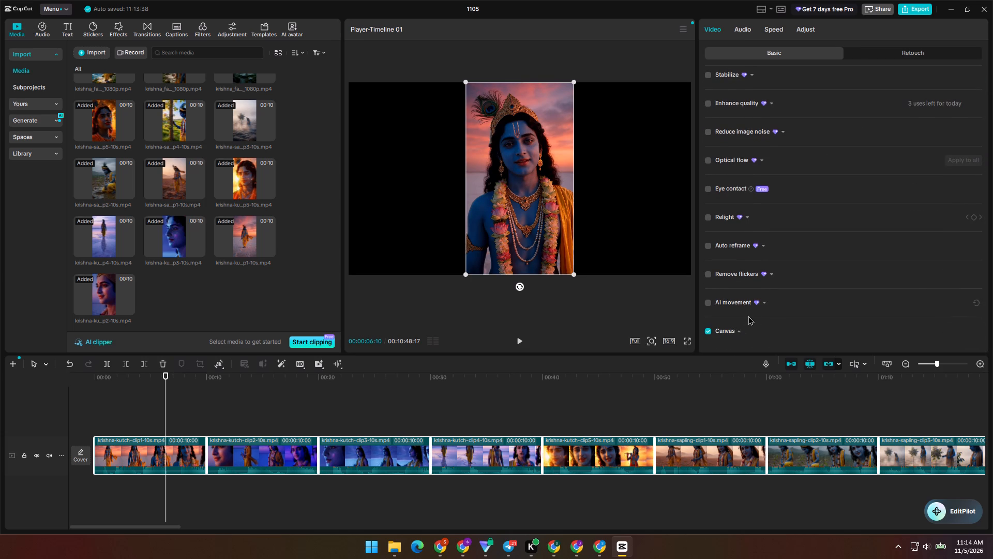
scroll(748, 315, "down", 4)
left_click(733, 333)
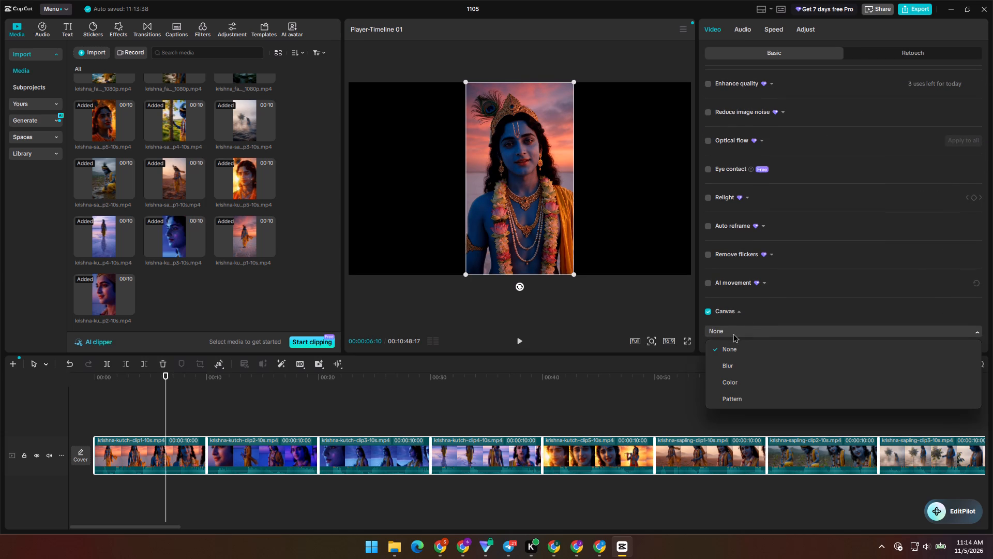
left_click(740, 361)
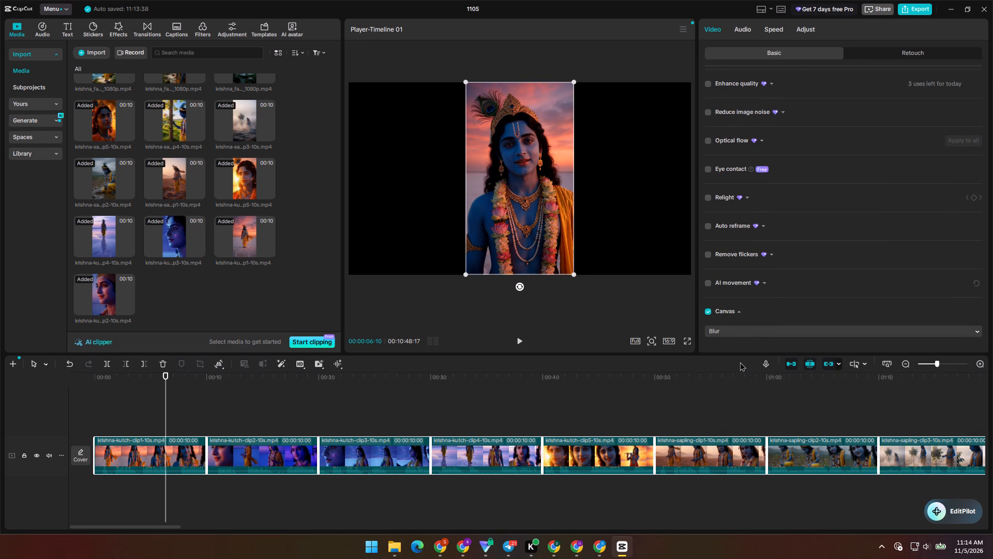
scroll(734, 312, "down", 6)
left_click(771, 308)
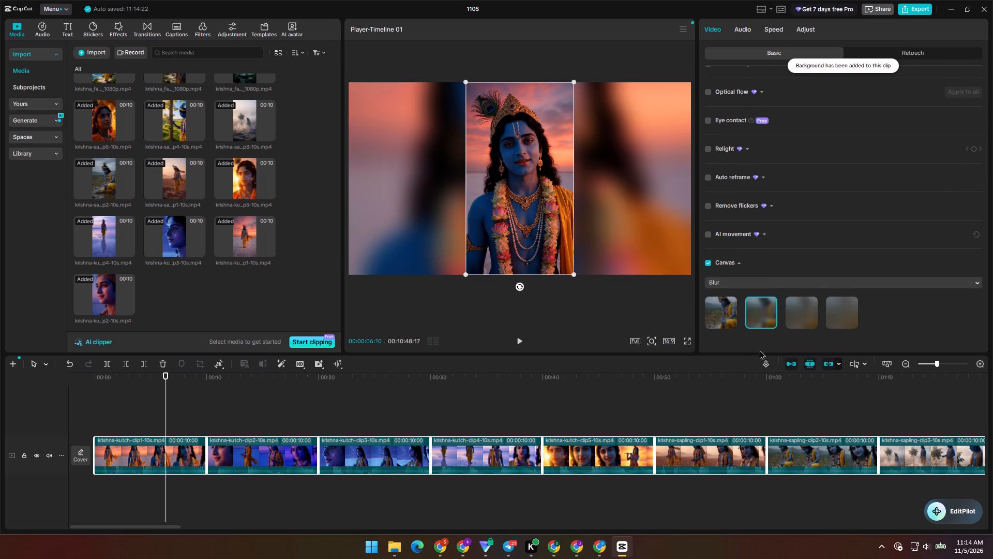
left_click(933, 318)
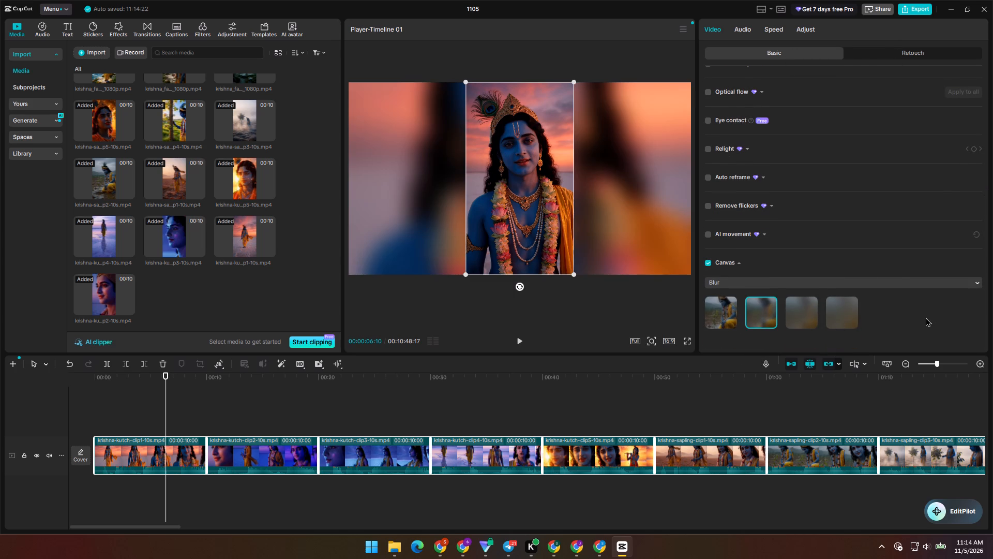
double_click(125, 402)
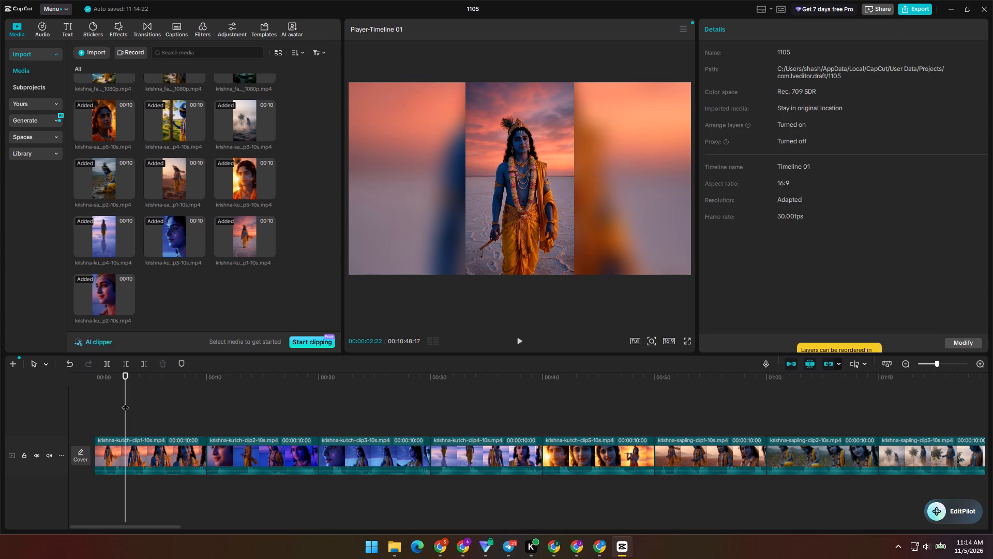
key("space")
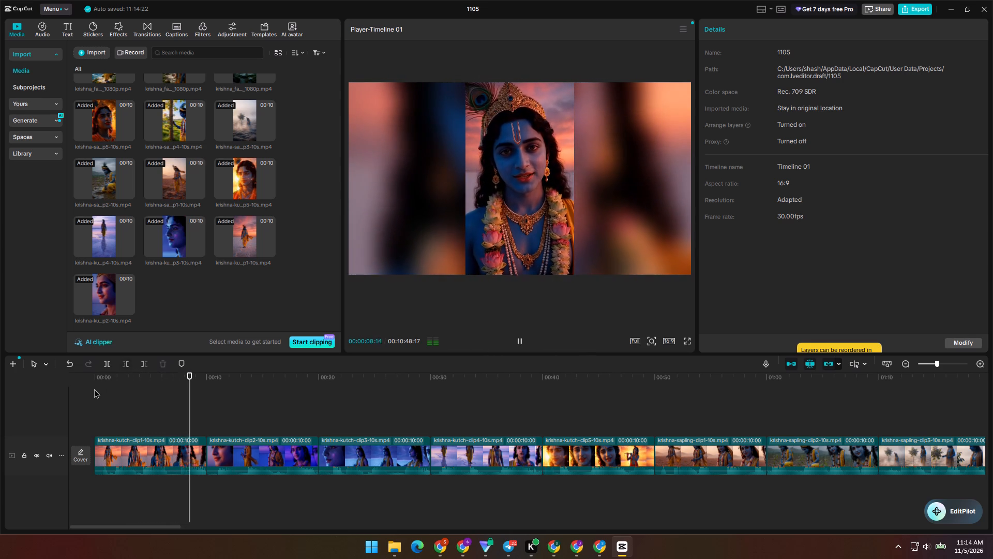
left_click_drag(110, 375, 77, 385)
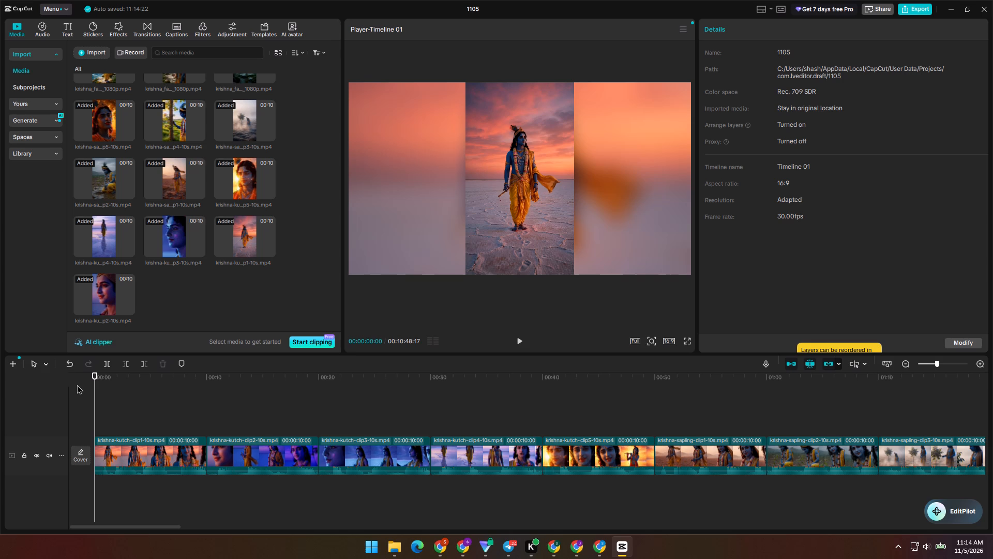
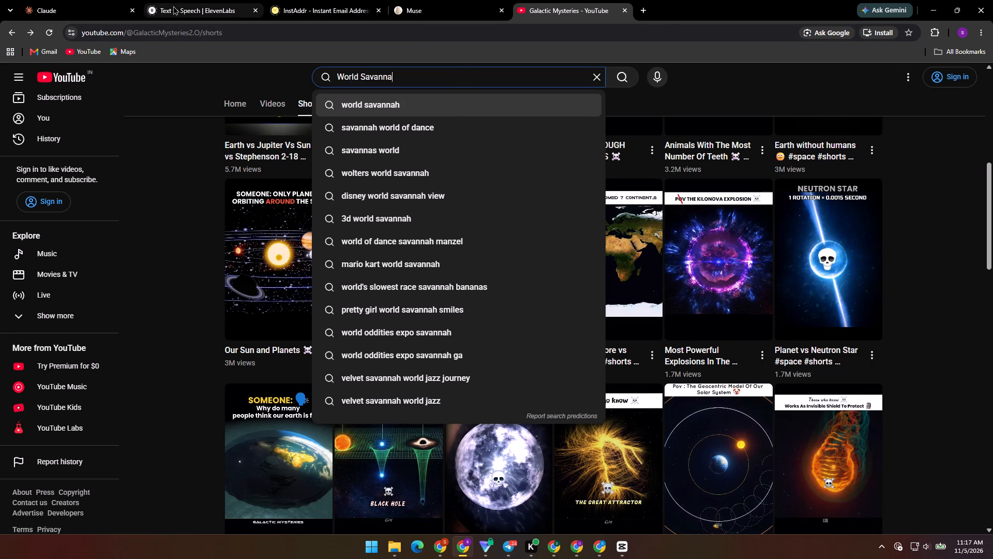
Switch to the Muse chat in the other Chrome window and send the prompt "Generate image of Krishna in 16:9".
left_click(442, 552)
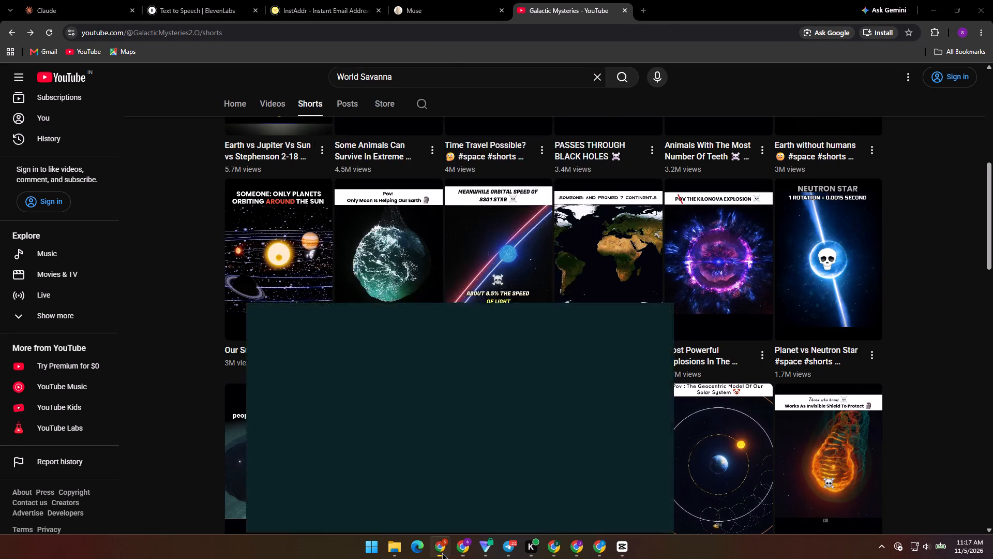
left_click(384, 516)
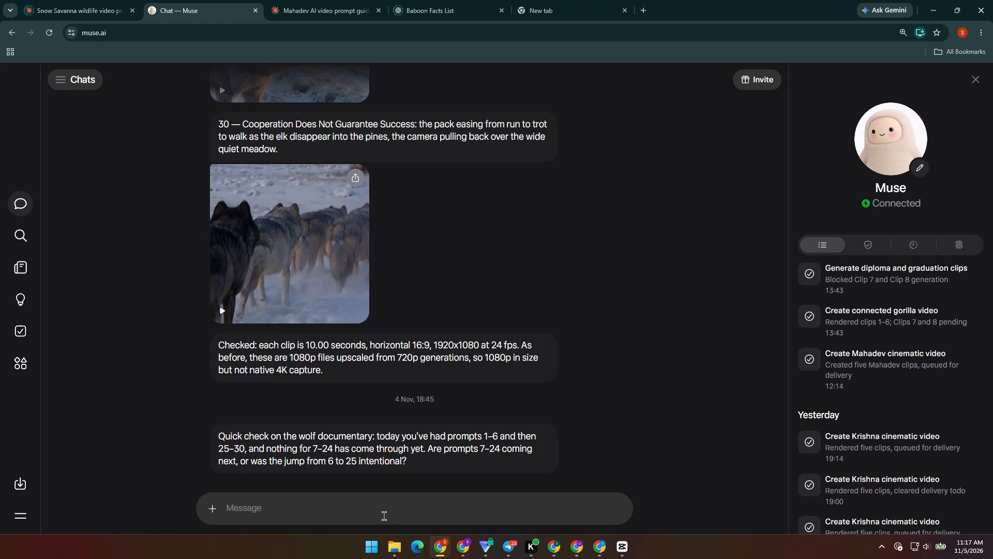
type("Generate image of Krishna")
key("space")
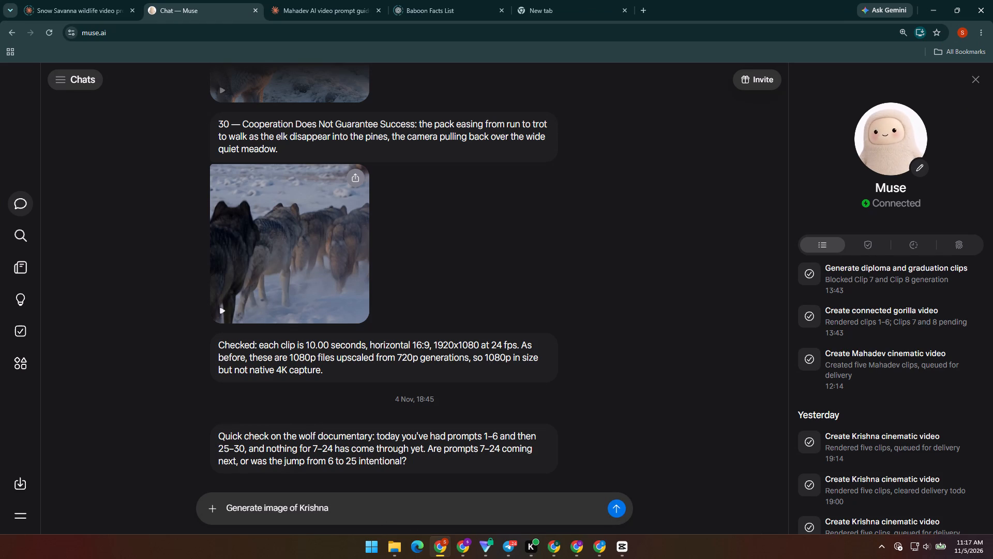
type("in 16:9")
key("Return")
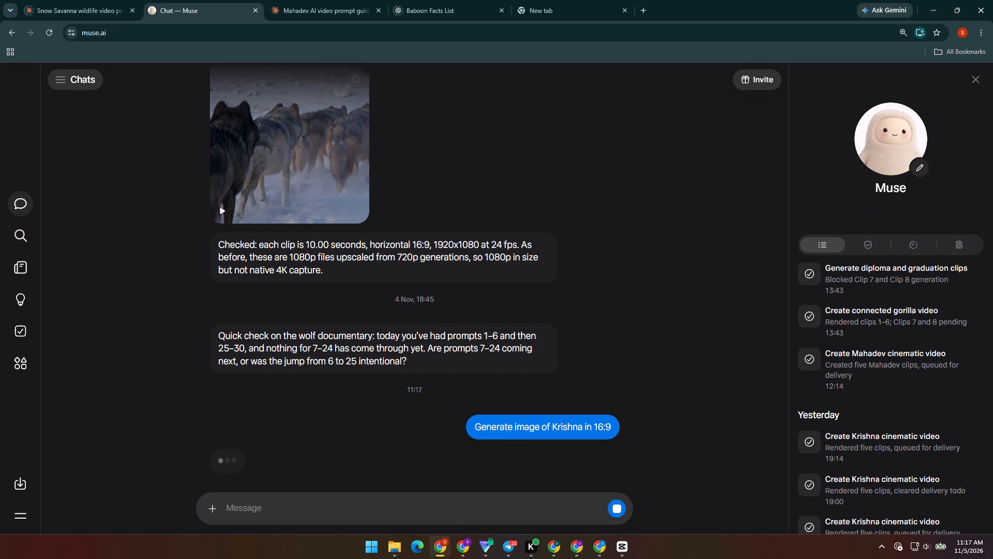
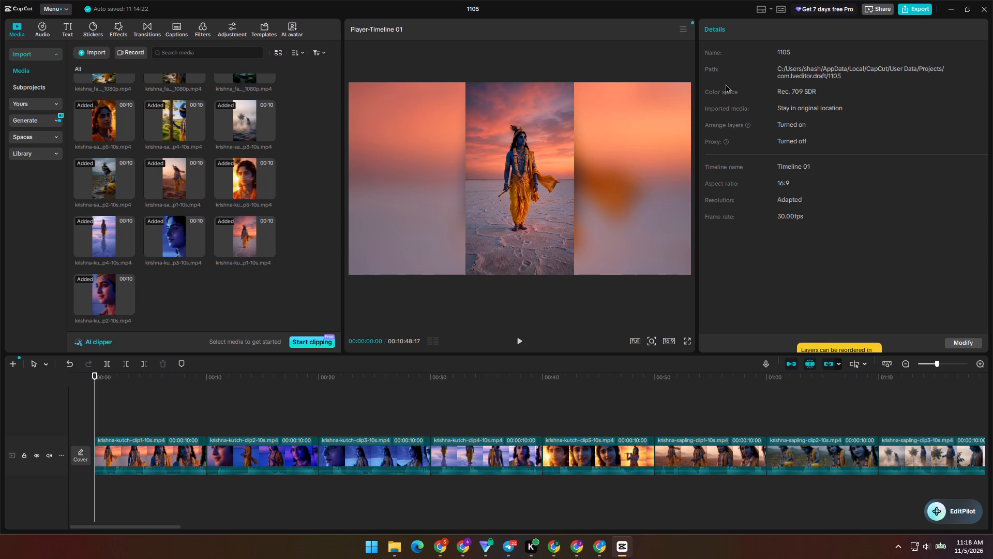
left_click(96, 51)
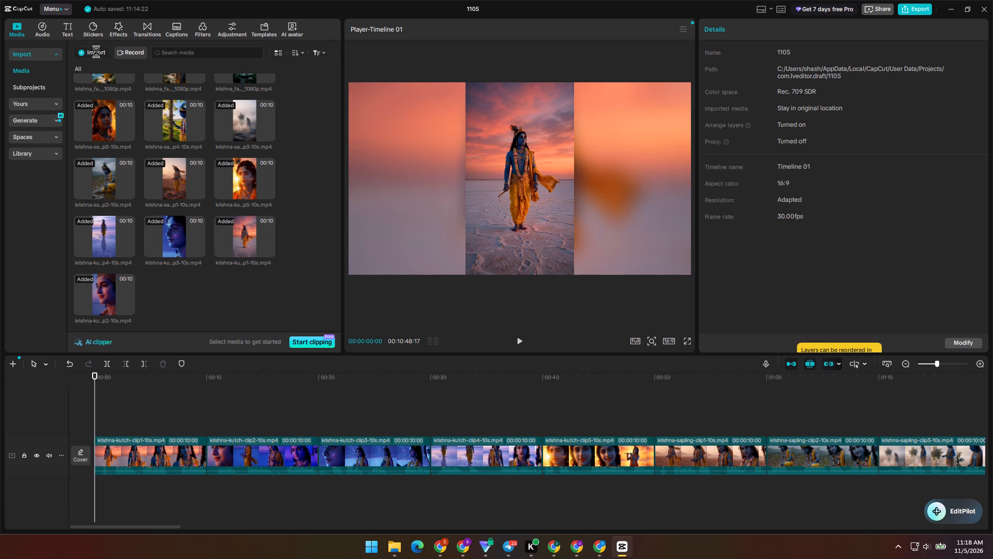
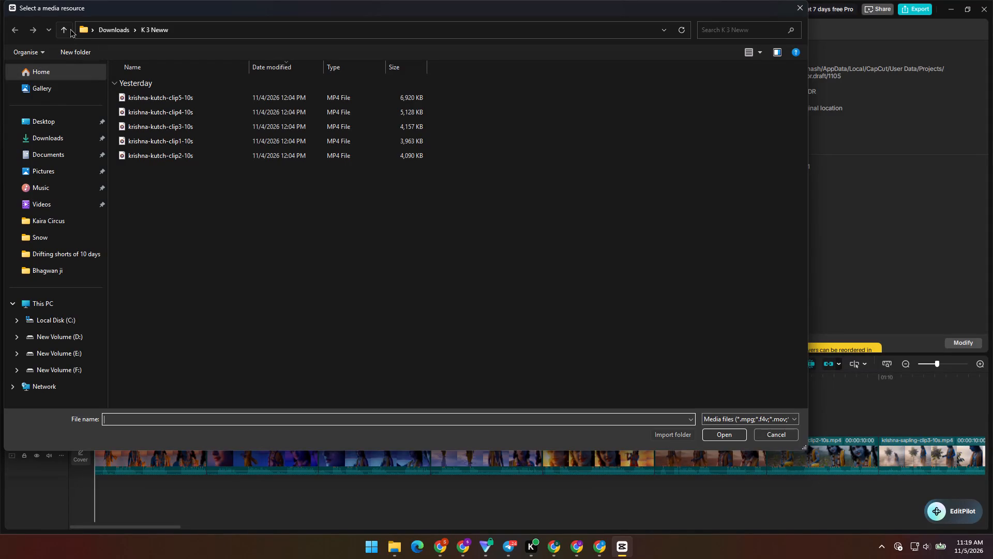
Browse to the Downloads folder in the media import dialog.
left_click(63, 133)
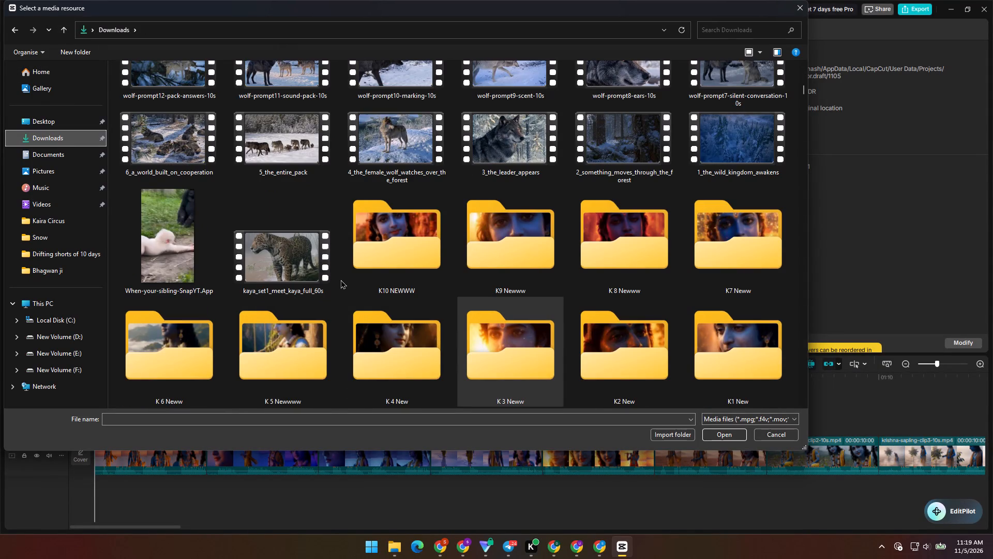
Import the newly downloaded 16:9 Krishna image from the Downloads folder into the project media.
scroll(340, 281, "up", 16)
double_click(184, 134)
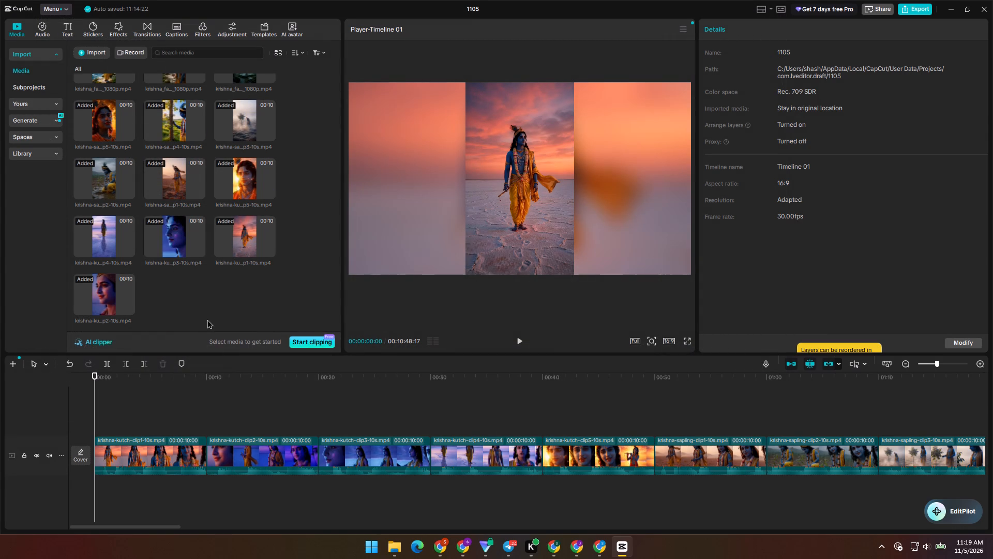
Place the imported Krishna image at the very start of the main track, before the krishna-kutch-clip1-10s.mp4 clip.
left_click_drag(154, 284, 73, 456)
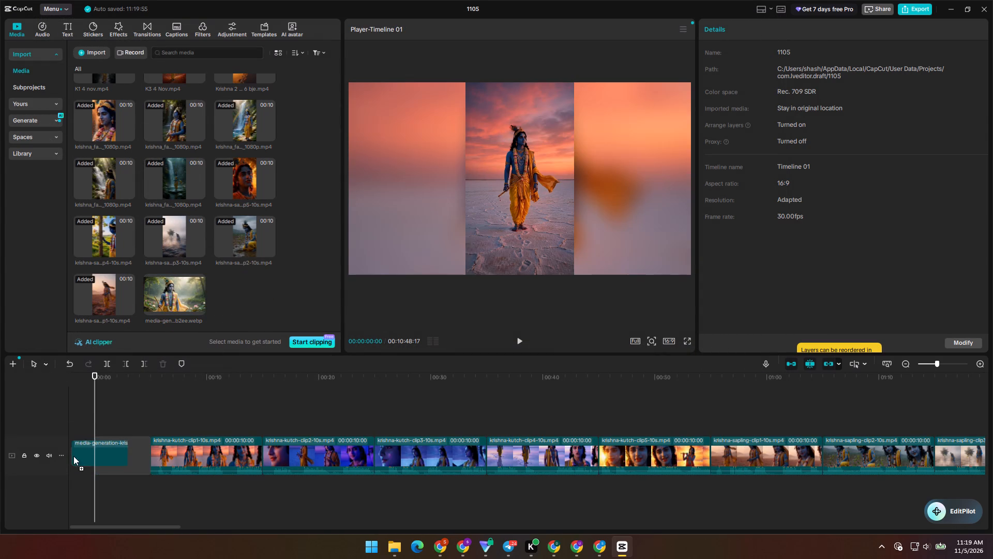
left_click_drag(73, 456, 88, 457)
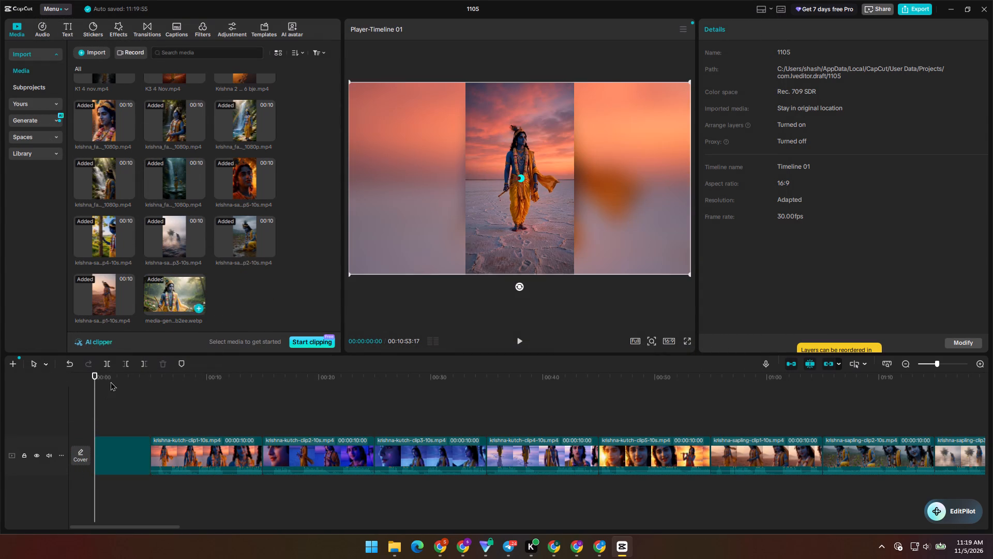
Start importing another media file into the project.
left_click(94, 50)
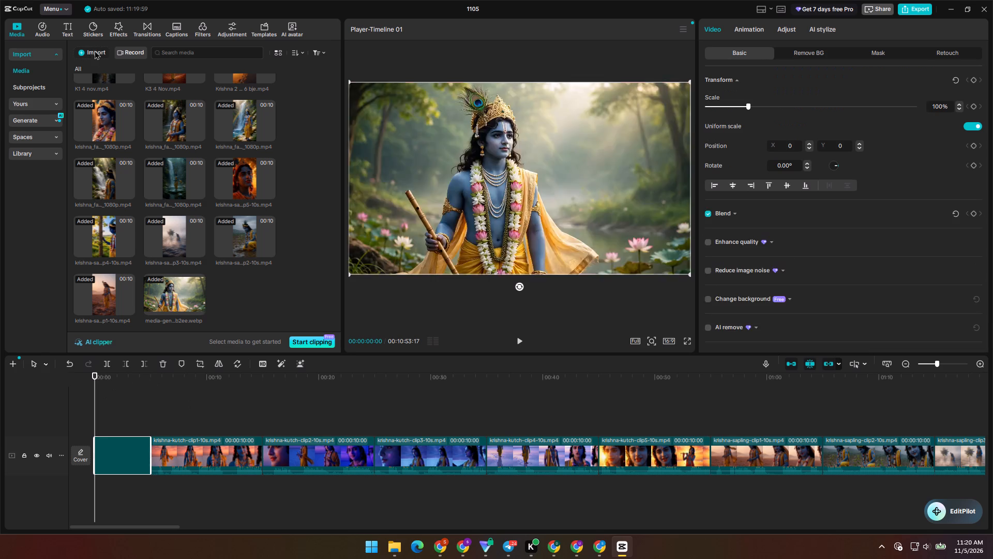
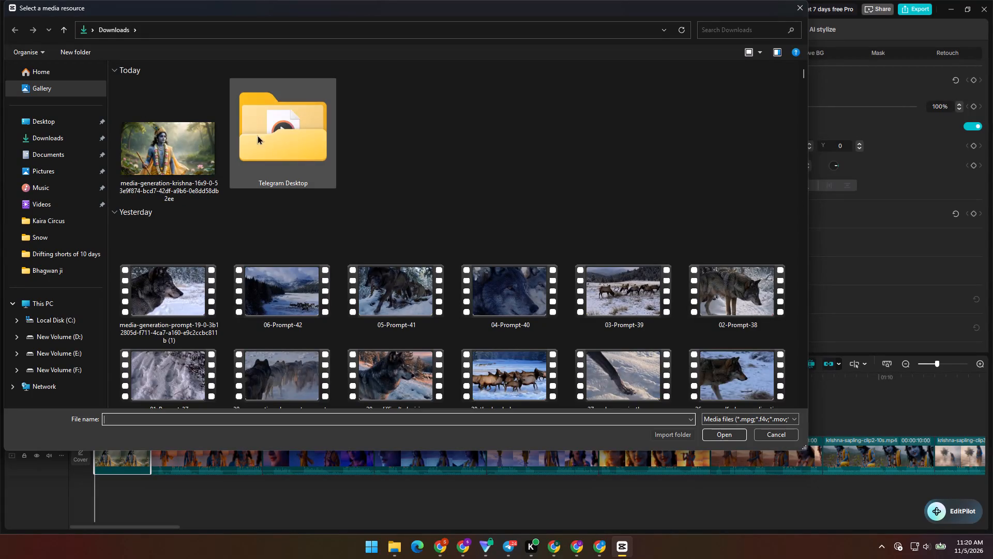
Import the MP3 file qqqqqqq from the Telegram Desktop folder inside Downloads.
double_click(267, 116)
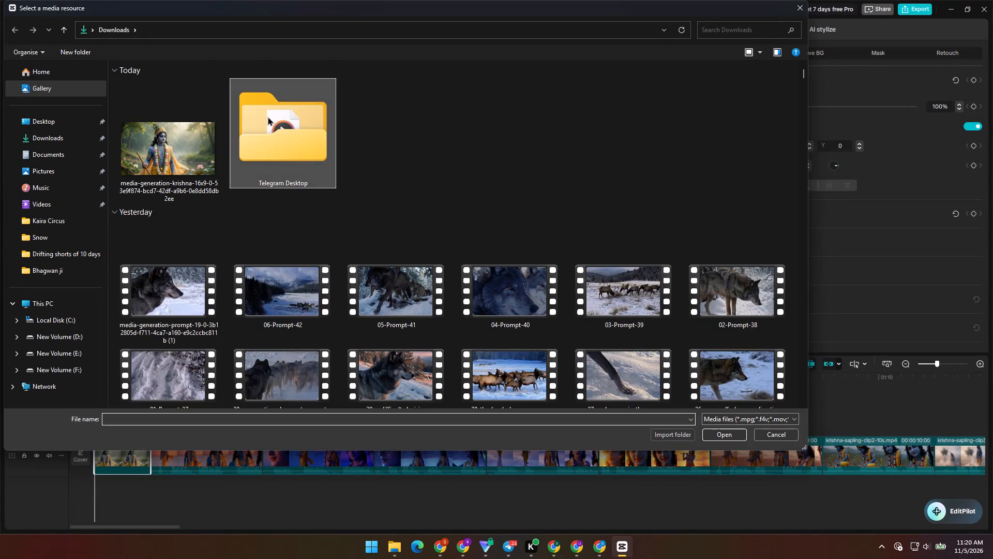
double_click(205, 99)
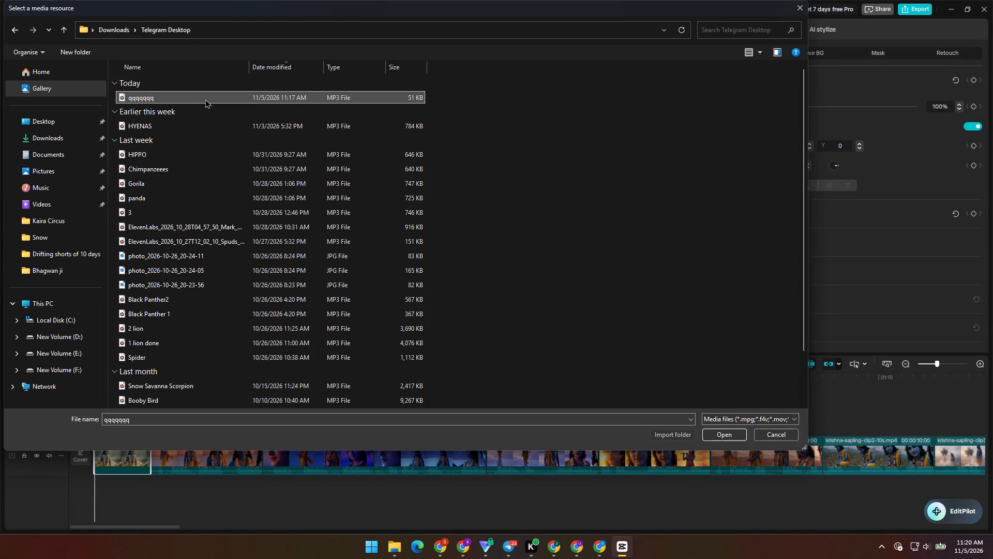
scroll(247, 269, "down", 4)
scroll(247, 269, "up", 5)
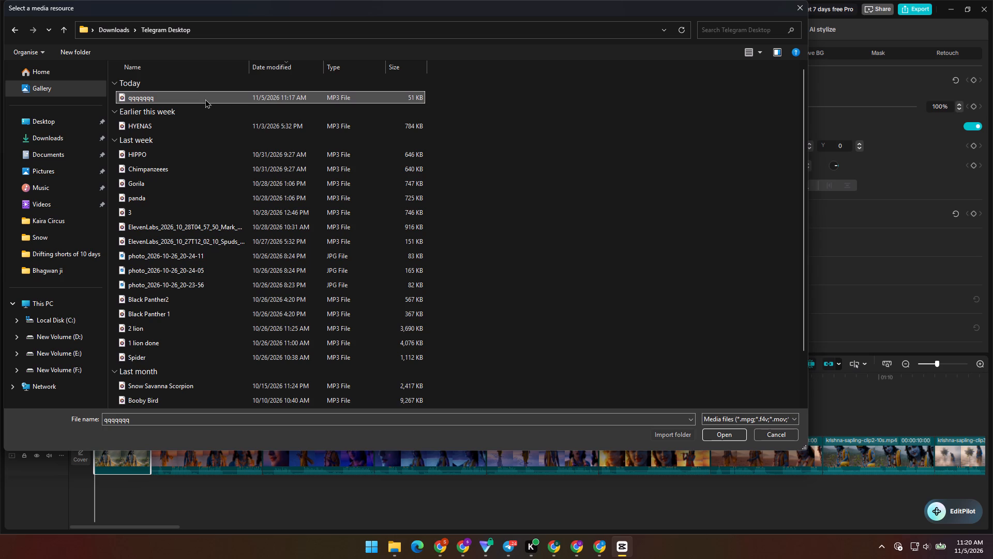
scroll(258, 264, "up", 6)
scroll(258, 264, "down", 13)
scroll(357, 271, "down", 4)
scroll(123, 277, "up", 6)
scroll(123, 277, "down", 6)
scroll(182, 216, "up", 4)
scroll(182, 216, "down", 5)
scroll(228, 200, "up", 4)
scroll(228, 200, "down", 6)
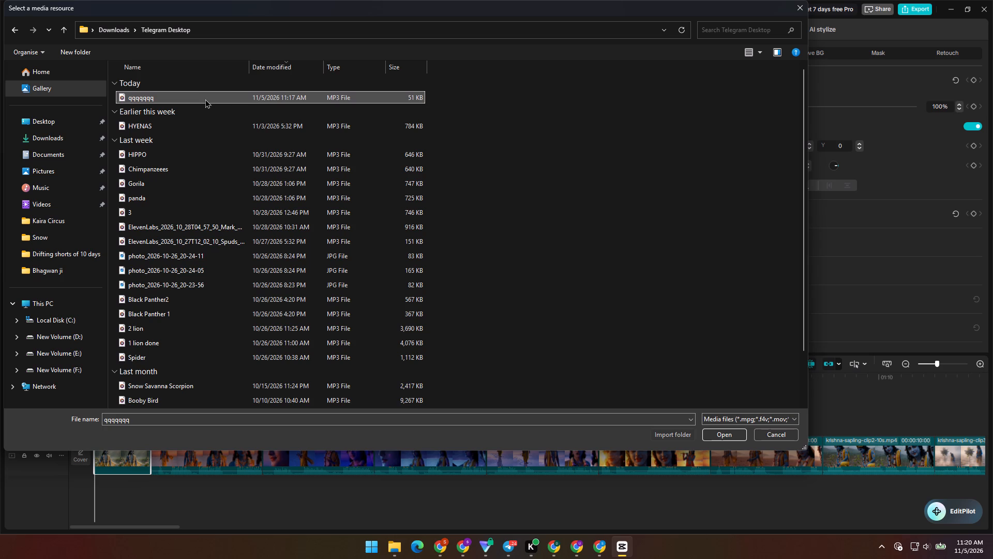